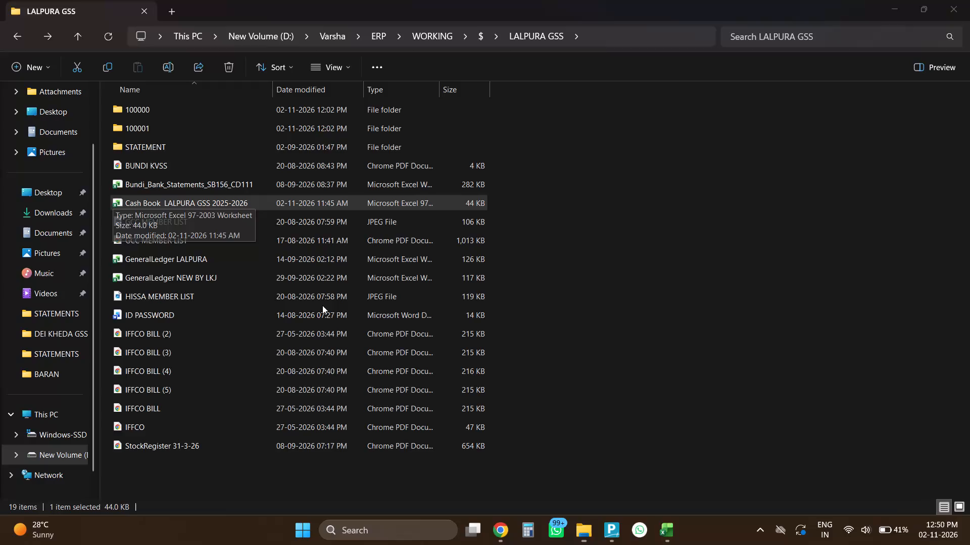
# Switch to Calculator and multiply 336 by 11.
pyautogui.press('Escape')
pyautogui.write('336*')
pyautogui.write('11')
pyautogui.press('Return')
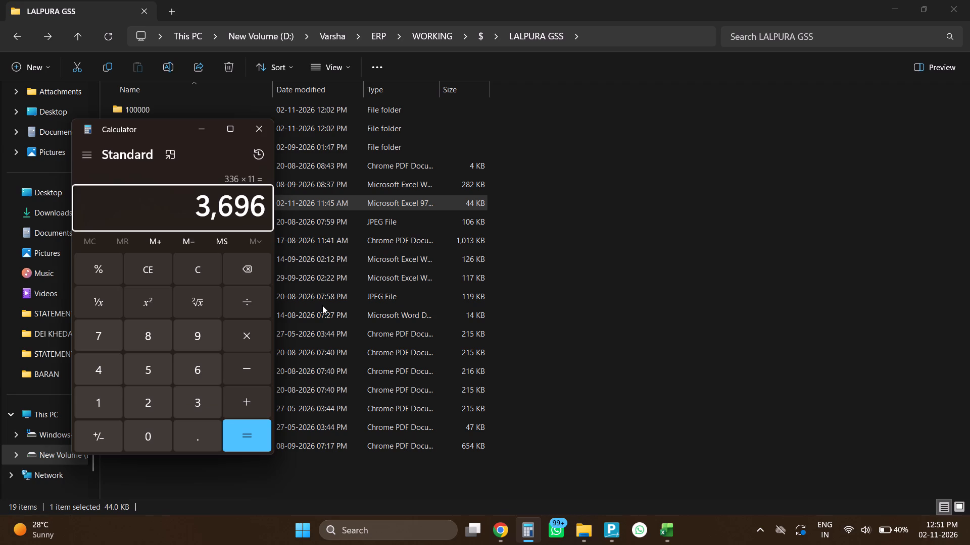
# Multiply 354 by 11 and check the result in the calculation history.
pyautogui.write('354')
pyautogui.write('*11')
pyautogui.press('Return')
pyautogui.click(260, 151)
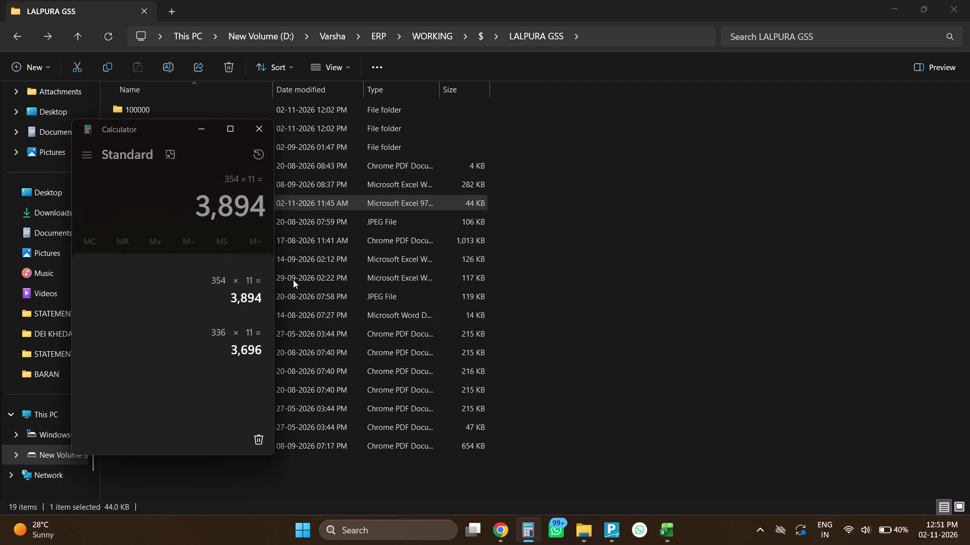
pyautogui.click(225, 177)
# Multiply 366 by 11, closing the calculation history to read the result, and clear the display.
pyautogui.write('366*11')
pyautogui.press('Return')
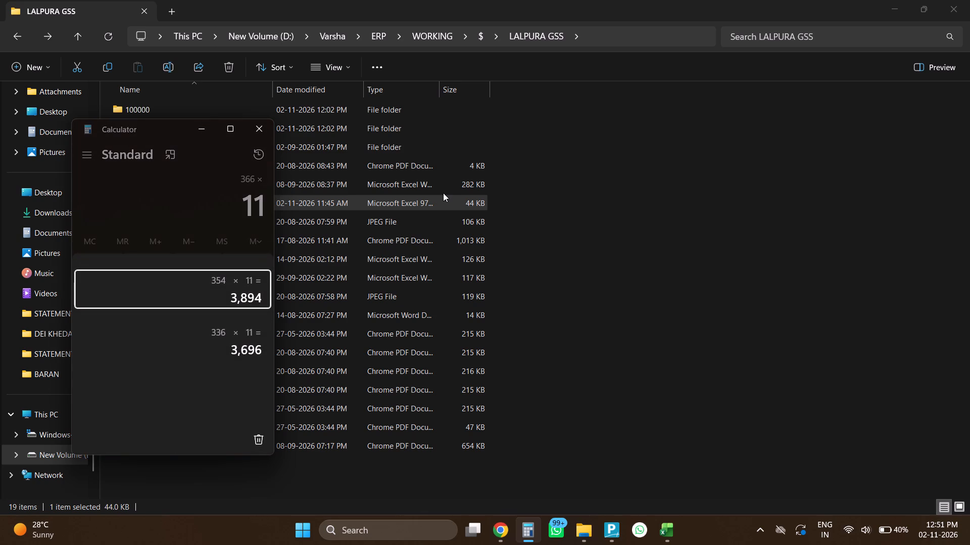
pyautogui.click(205, 182)
pyautogui.click(251, 432)
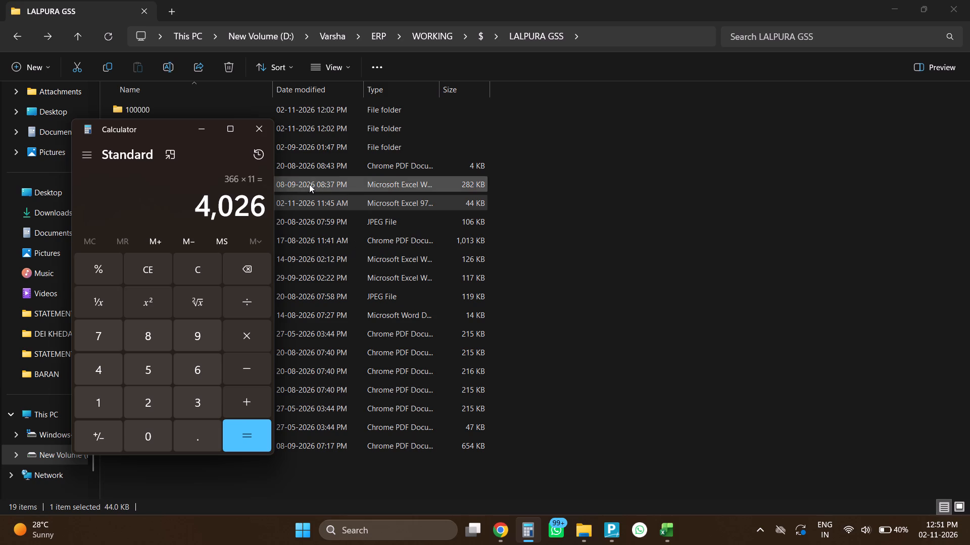
pyautogui.press('Escape')
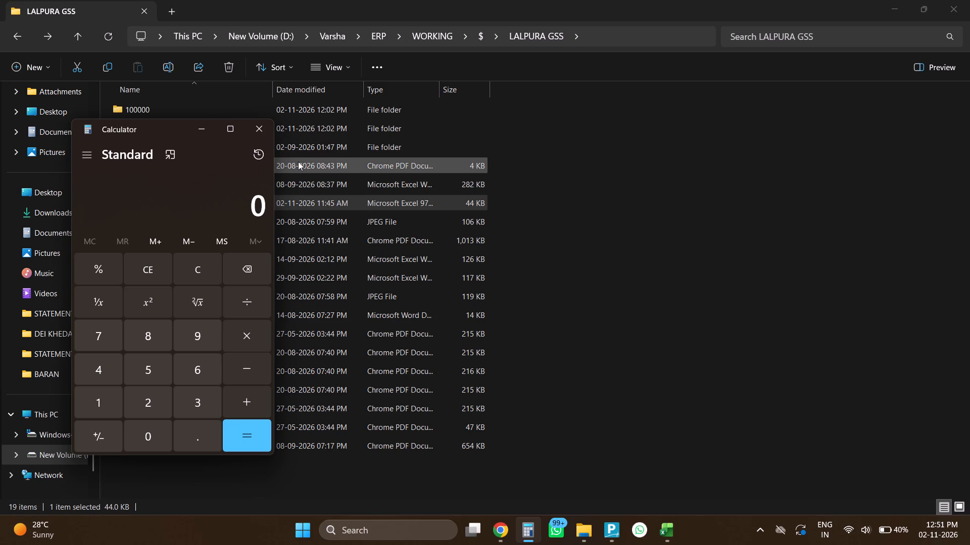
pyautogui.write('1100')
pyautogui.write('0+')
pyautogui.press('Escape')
# Multiply 5 by 366, add 11,000 and 4,000 to the product, and clear the calculator.
pyautogui.write('5*366')
pyautogui.press('Return')
pyautogui.write('++++17000')
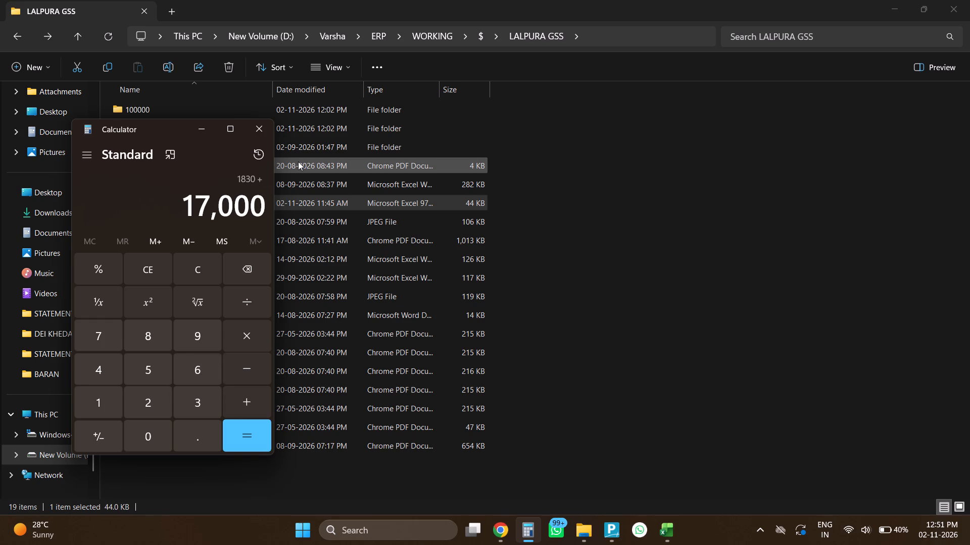
pyautogui.press('BackSpace')
pyautogui.press('BackSpace')
pyautogui.press('BackSpace')
pyautogui.press('BackSpace')
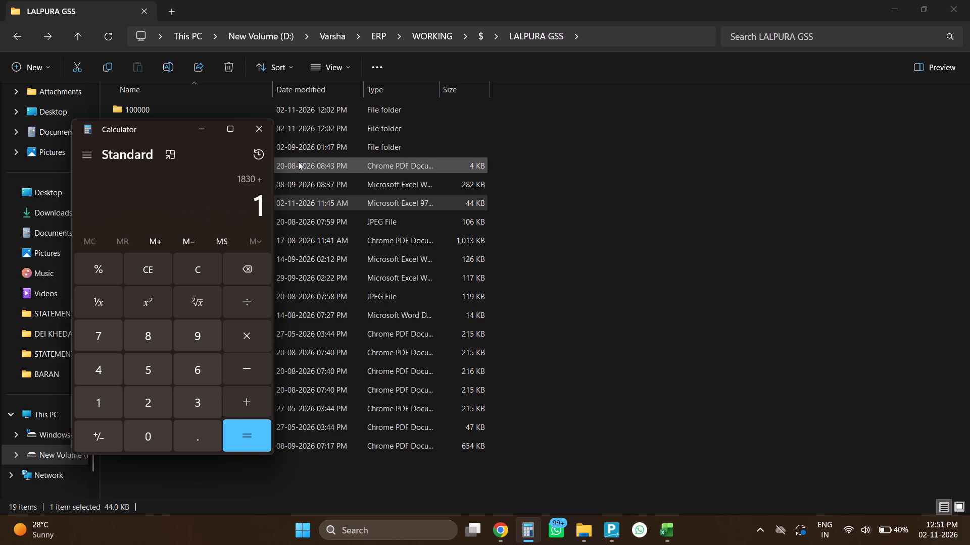
pyautogui.write('1000')
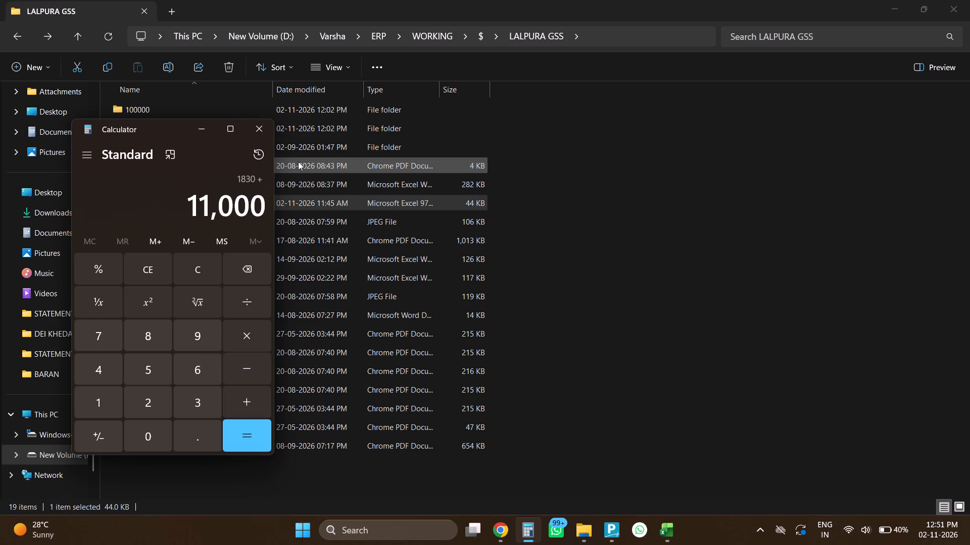
pyautogui.write('+++++')
pyautogui.press('+')
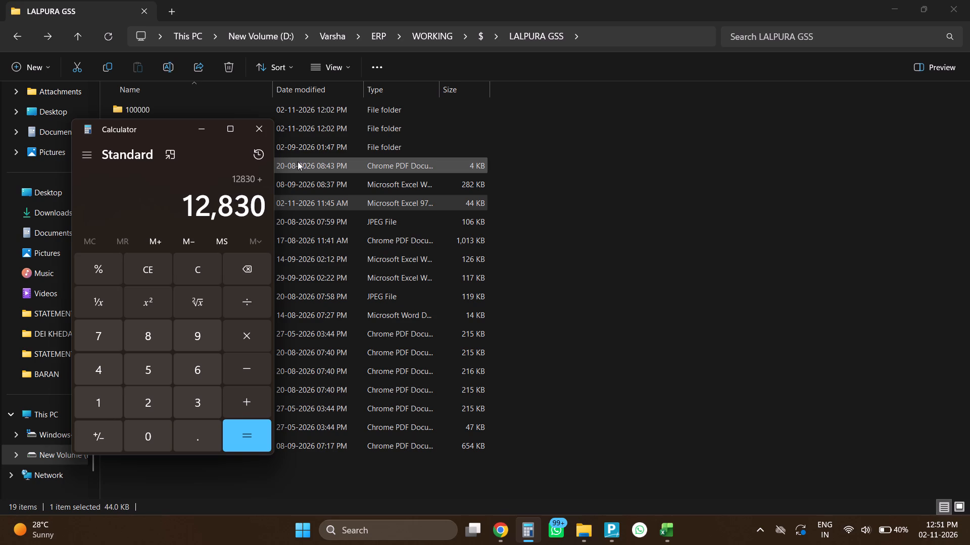
pyautogui.write('4000+')
pyautogui.press('Escape')
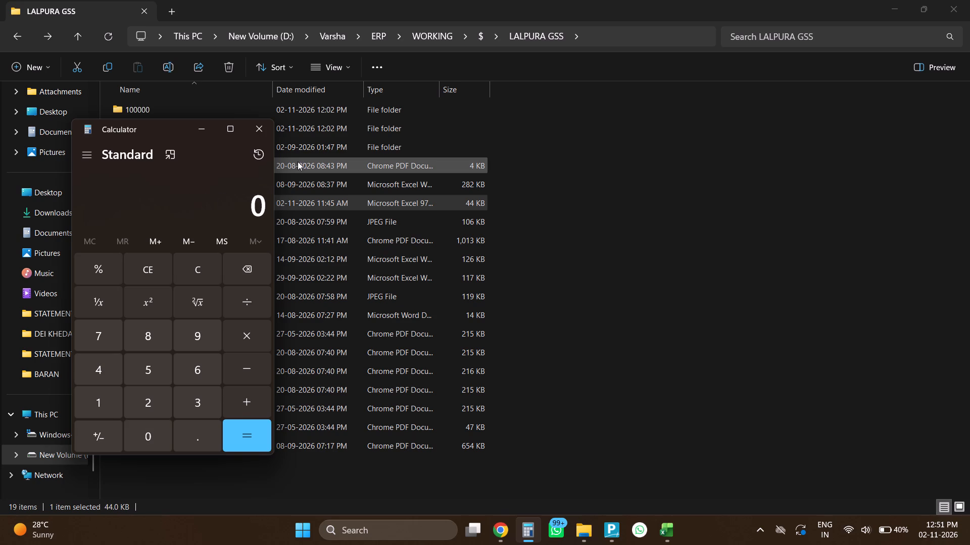
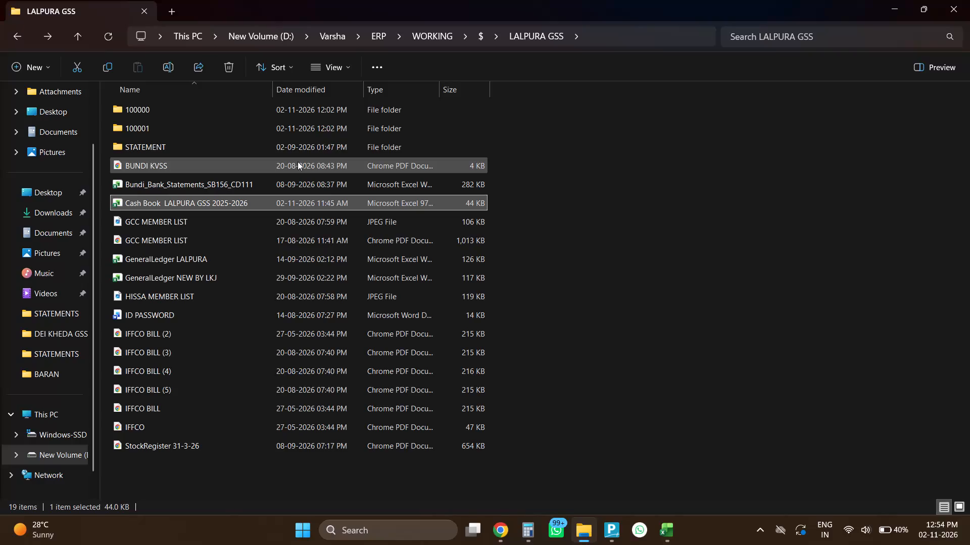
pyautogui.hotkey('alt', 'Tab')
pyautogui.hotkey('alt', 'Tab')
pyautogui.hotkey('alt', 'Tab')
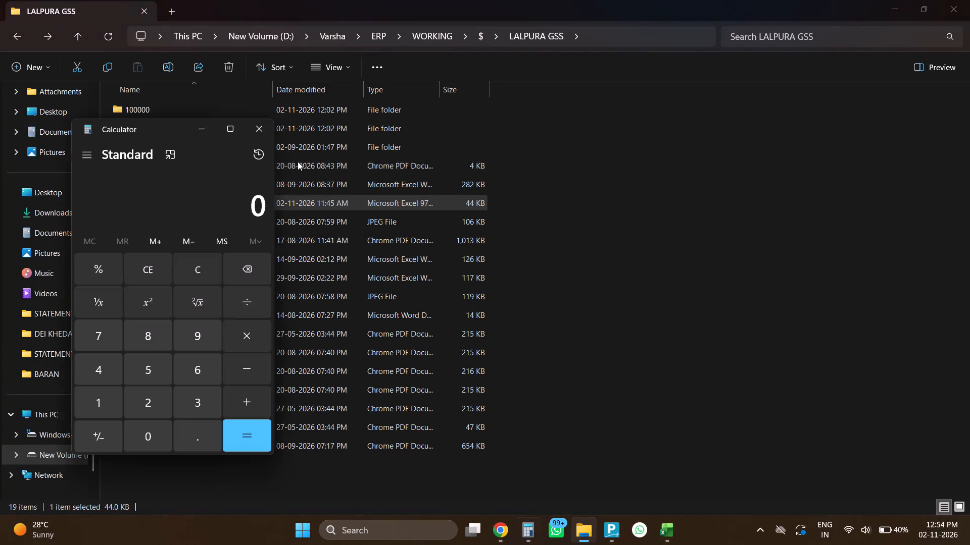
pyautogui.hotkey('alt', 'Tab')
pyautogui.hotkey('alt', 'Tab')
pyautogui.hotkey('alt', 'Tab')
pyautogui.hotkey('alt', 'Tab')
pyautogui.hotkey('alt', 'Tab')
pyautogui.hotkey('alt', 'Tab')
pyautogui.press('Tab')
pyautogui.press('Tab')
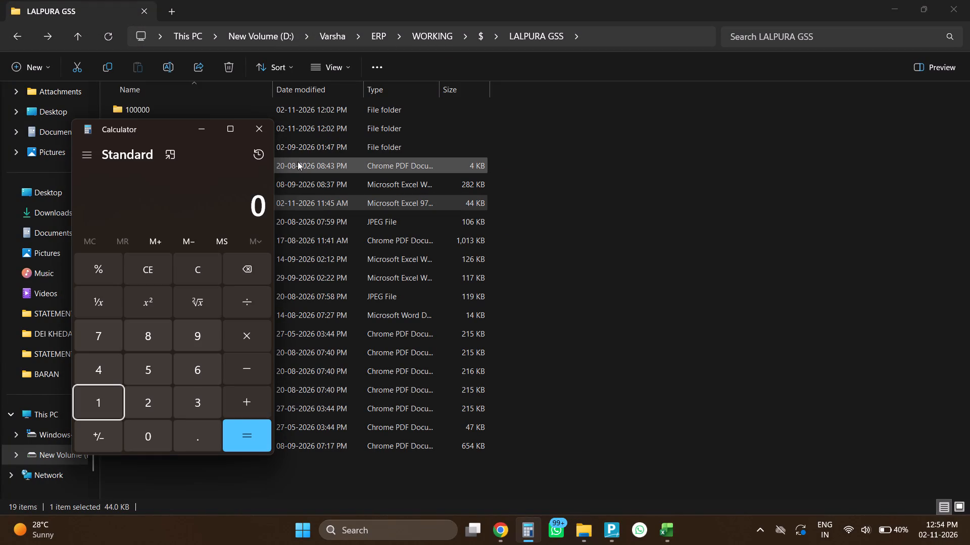
# Close Calculator and switch to the Cash Book LALPURA GSS 2025-2026 workbook in Excel.
pyautogui.click(248, 135)
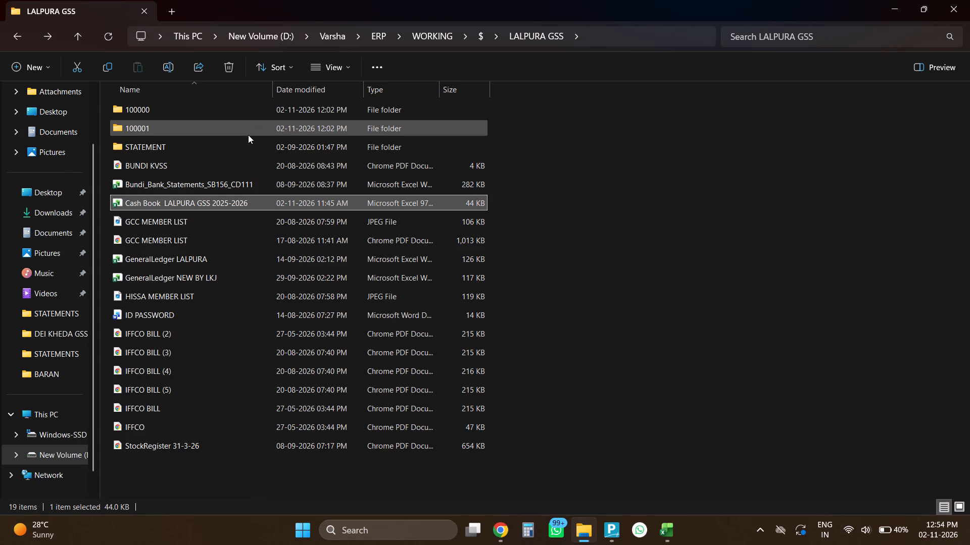
pyautogui.hotkey('alt', 'Tab')
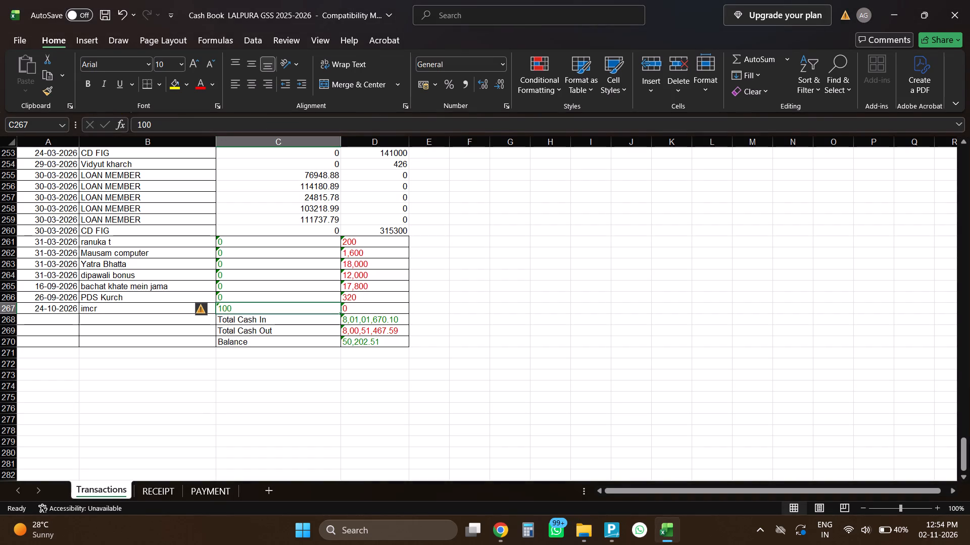
# Copy the imcr entry's date from cell A267 of the Transactions sheet and select B111 below the last entry on the RECEIPT sheet.
pyautogui.click(85, 306)
pyautogui.click(156, 492)
pyautogui.scroll(-5, 182, 434)
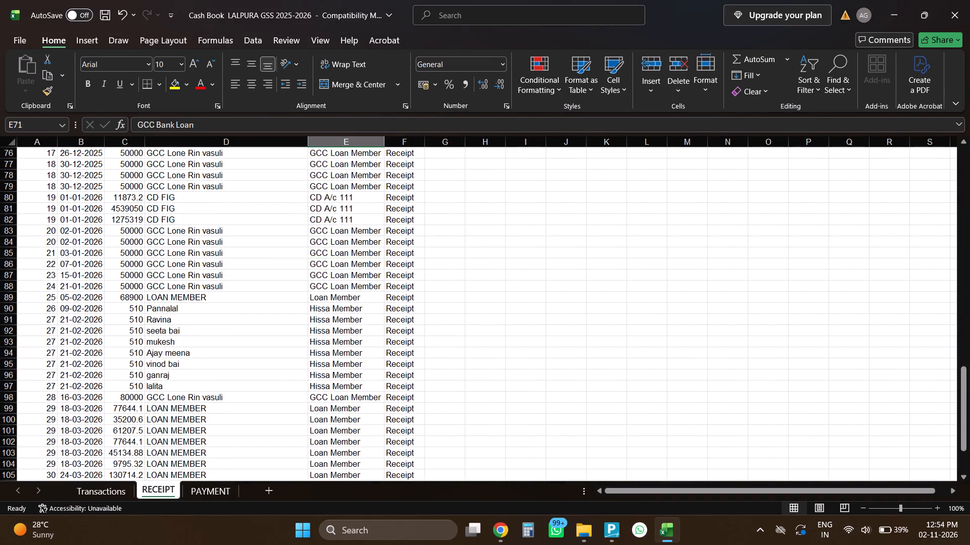
pyautogui.scroll(-7, 182, 434)
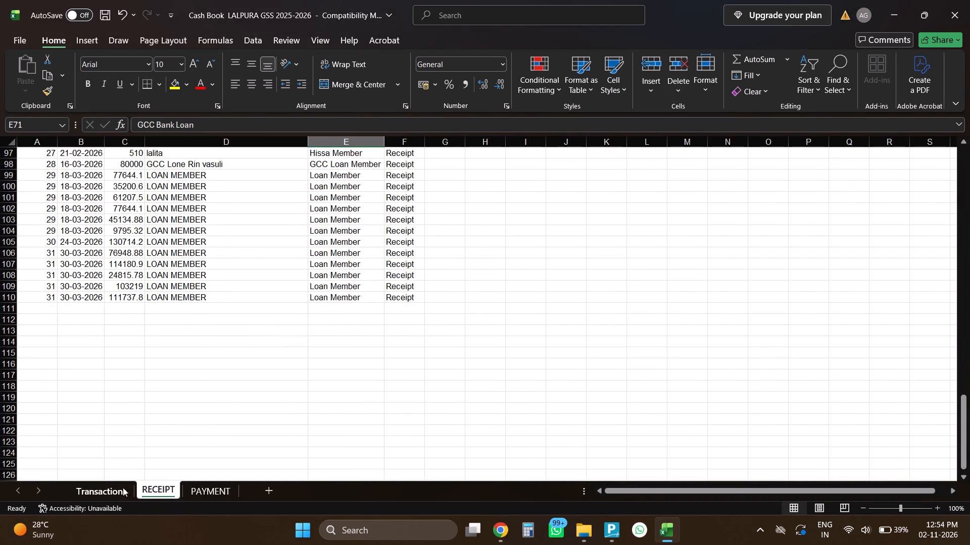
pyautogui.click(101, 493)
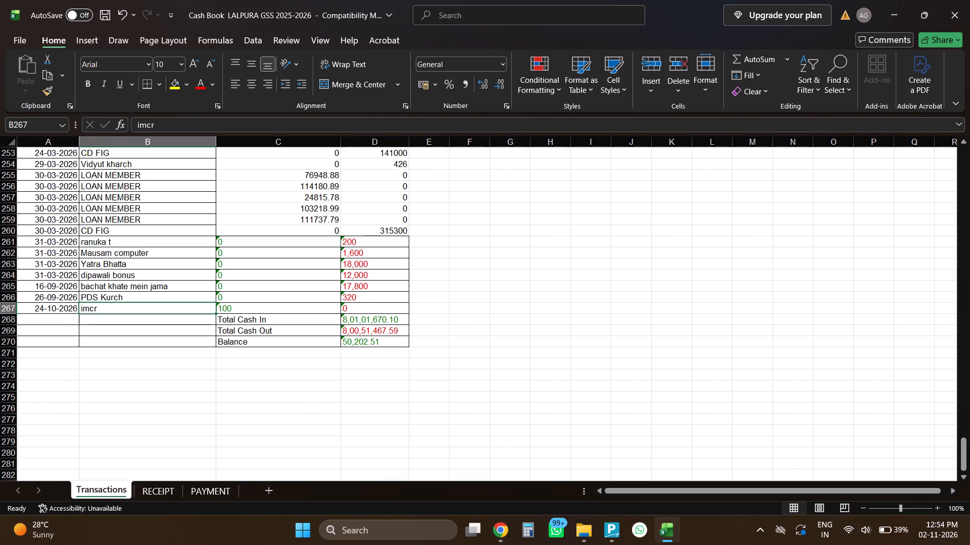
pyautogui.moveTo(57, 305); pyautogui.dragTo(66, 305)
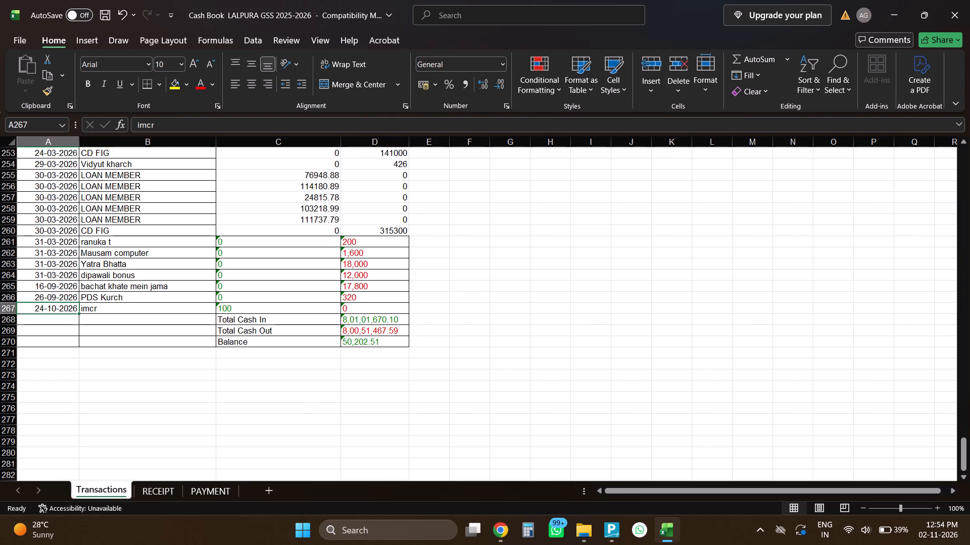
pyautogui.moveTo(66, 305); pyautogui.dragTo(87, 308)
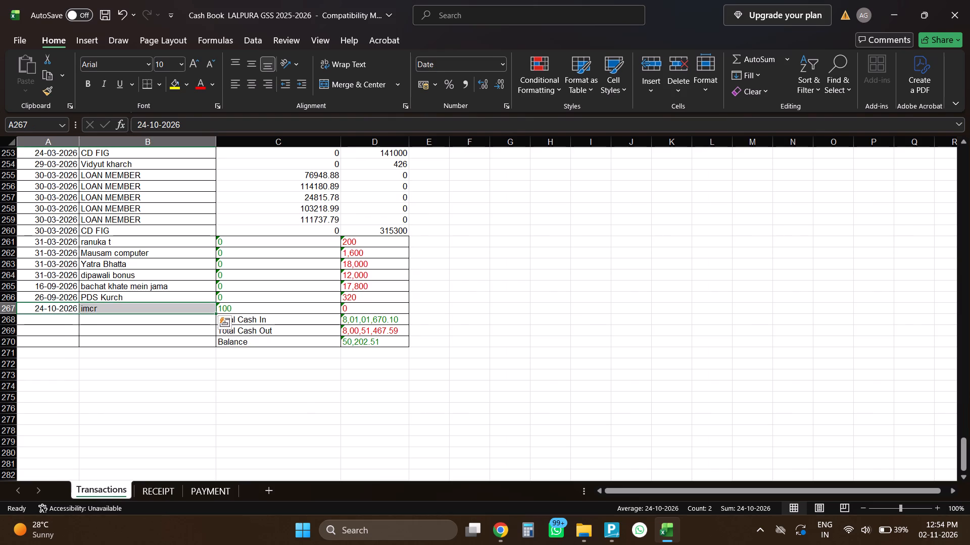
pyautogui.press('Escape')
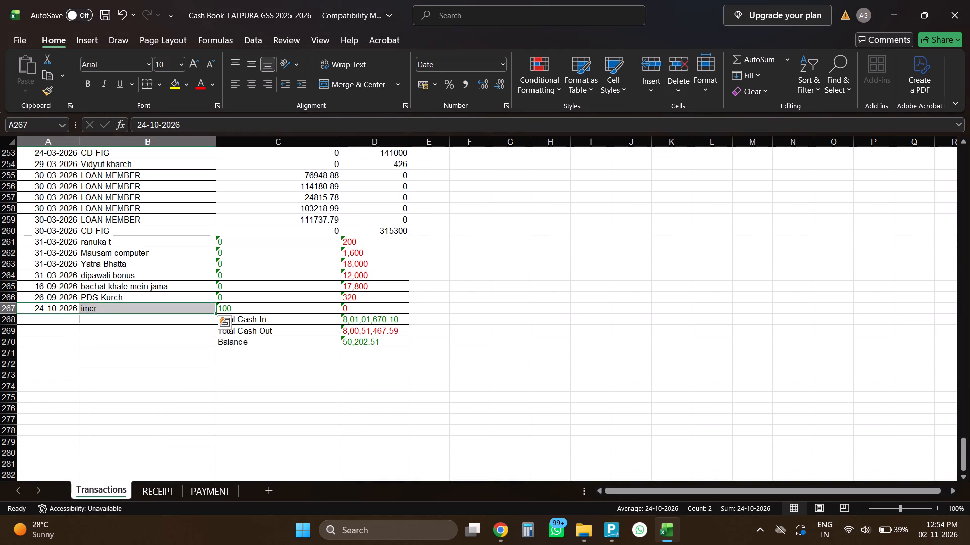
pyautogui.click(68, 307)
pyautogui.hotkey('ctrl', 'c')
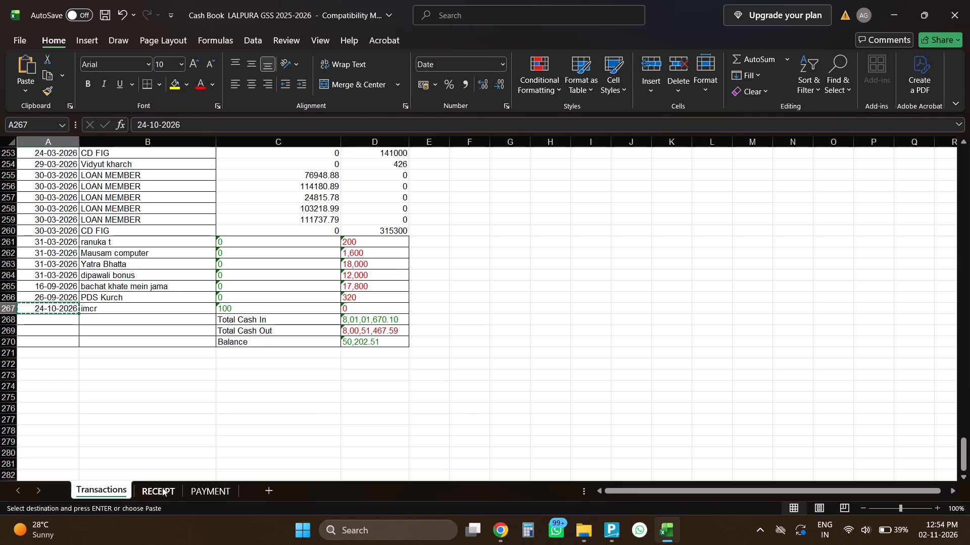
pyautogui.click(159, 499)
pyautogui.click(73, 309)
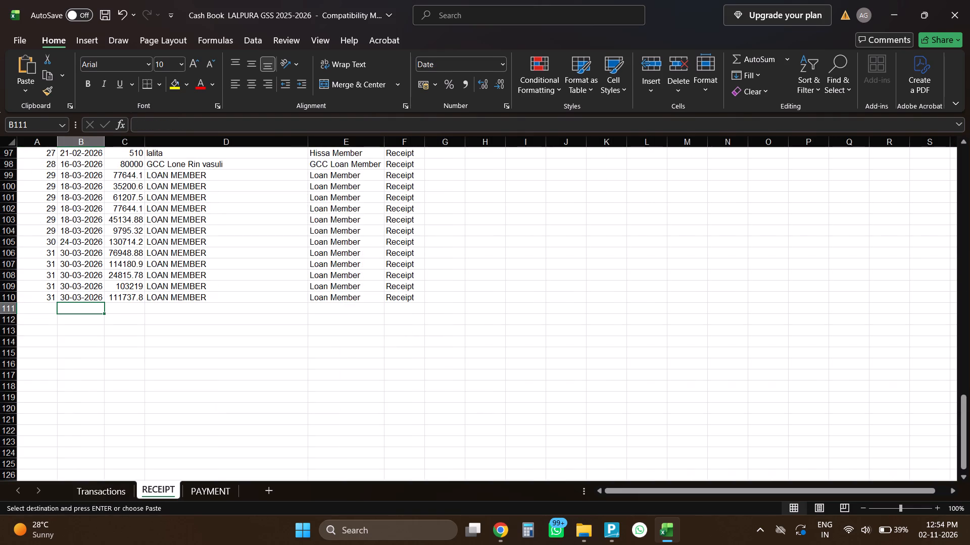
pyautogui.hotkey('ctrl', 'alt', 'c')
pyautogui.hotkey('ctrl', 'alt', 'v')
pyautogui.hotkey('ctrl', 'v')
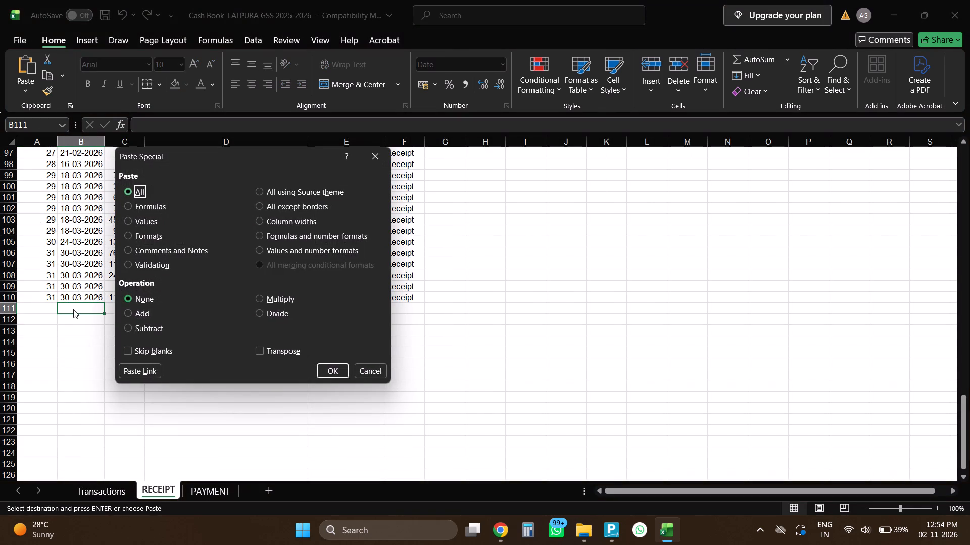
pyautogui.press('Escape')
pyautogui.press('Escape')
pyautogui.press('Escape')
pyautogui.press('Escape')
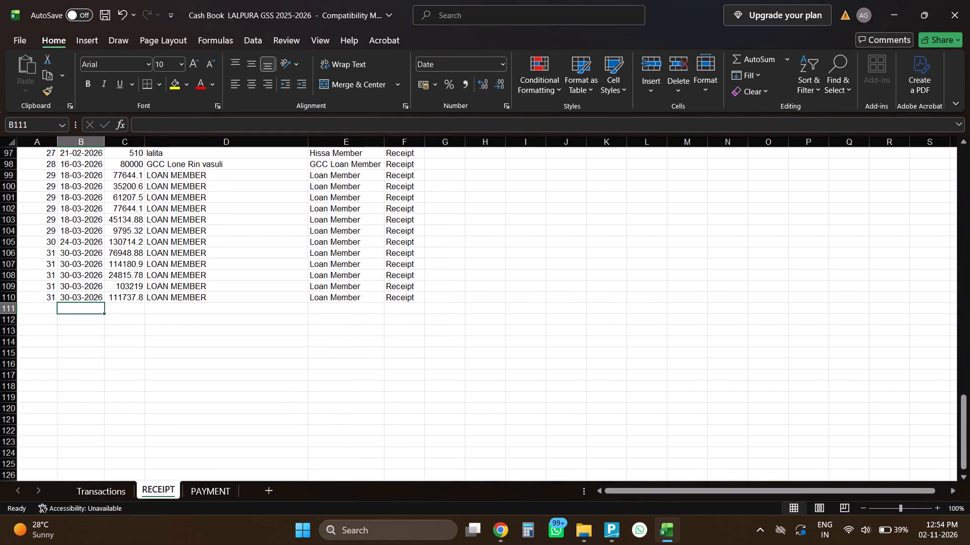
# Copy the imcr date from the Transactions sheet again and paste it as a value into B111 of the RECEIPT sheet.
pyautogui.click(101, 488)
pyautogui.hotkey('ctrl', 'c')
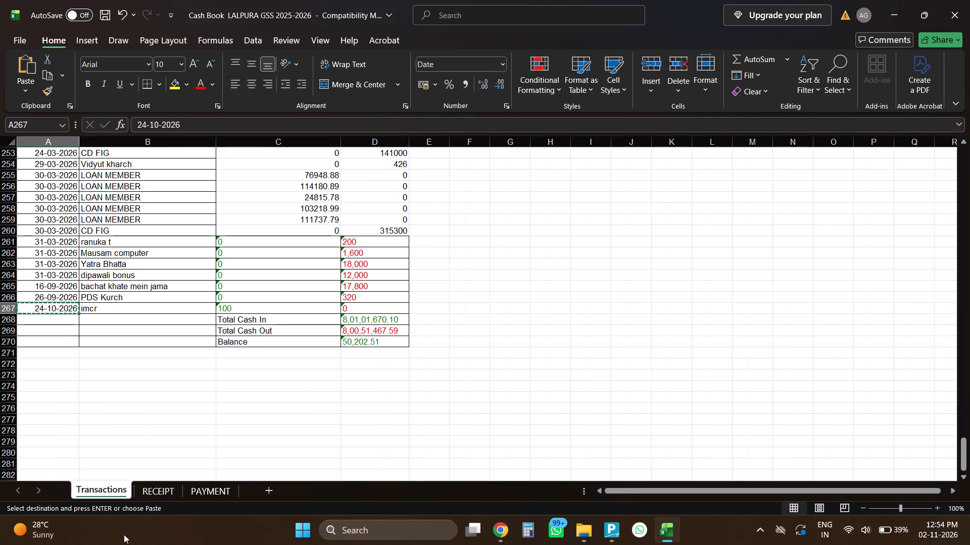
pyautogui.click(157, 487)
pyautogui.hotkey('ctrl', 'alt', 'v')
pyautogui.press('v')
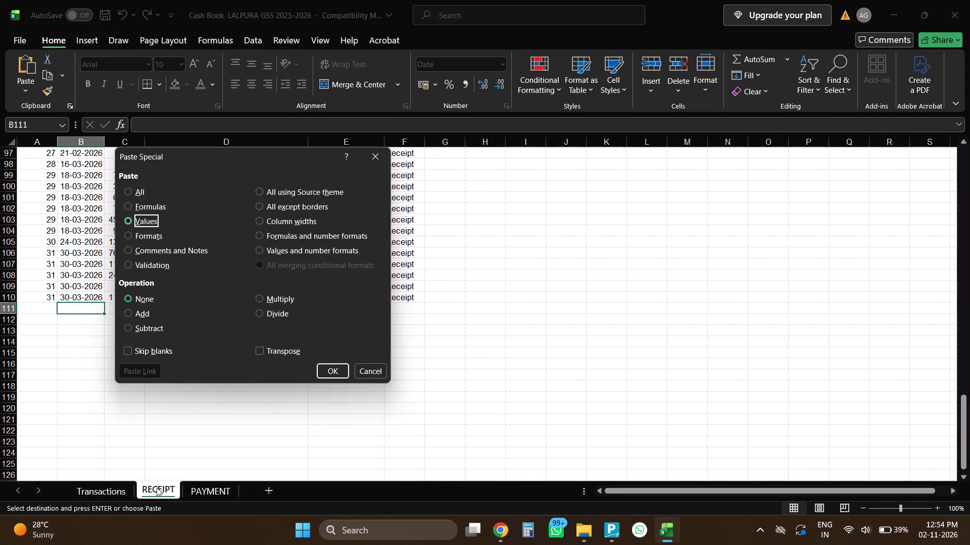
pyautogui.press('Return')
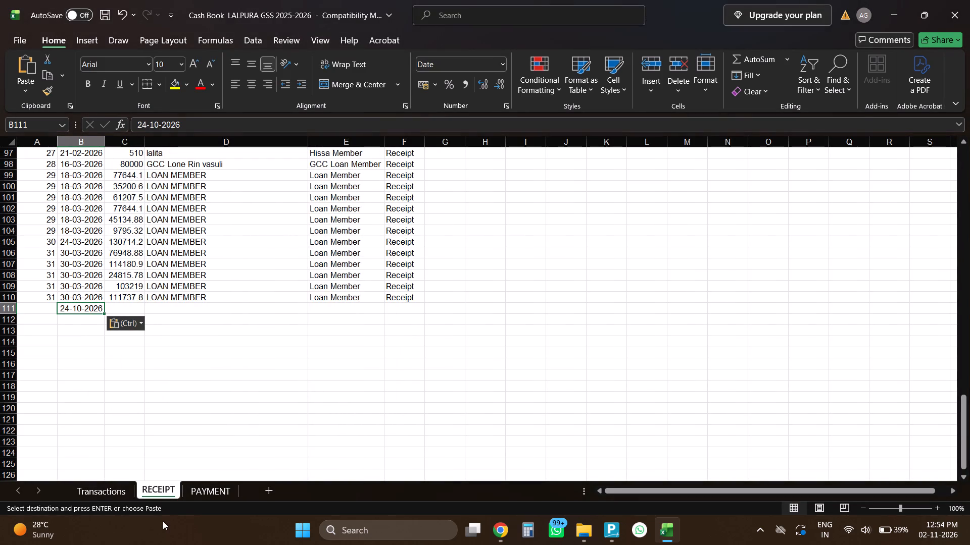
# Change the date in cell B111 of the RECEIPT sheet to 24-10-2025.
pyautogui.press('F2')
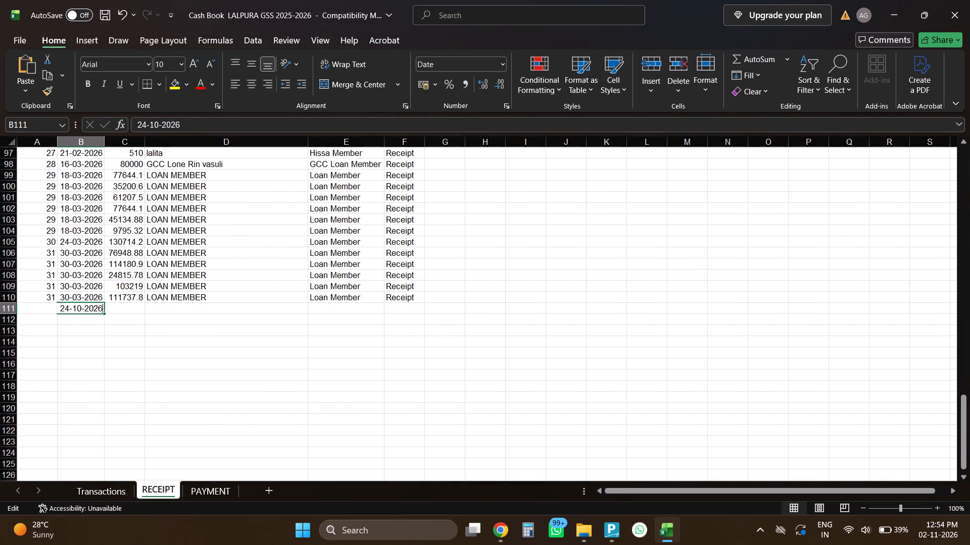
pyautogui.press('BackSpace')
pyautogui.press('5')
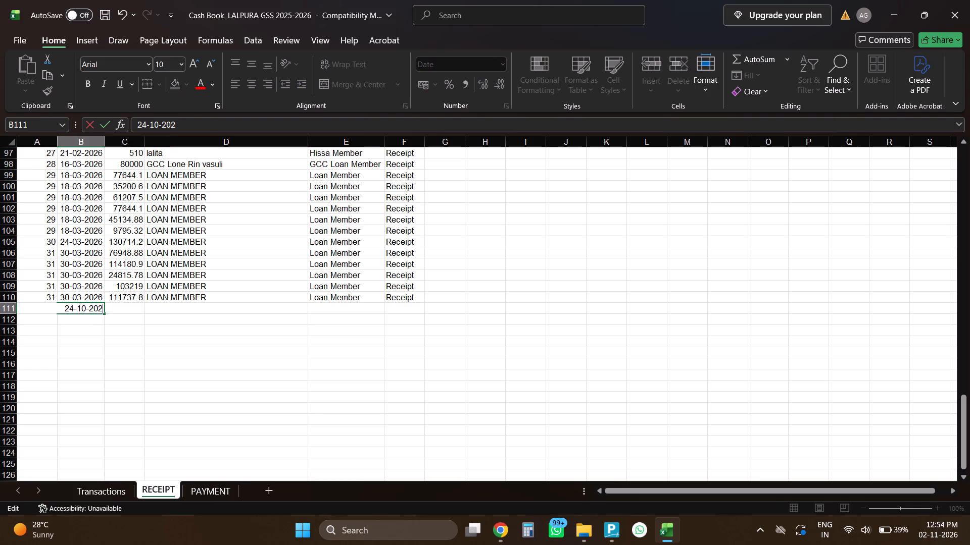
pyautogui.press('Return')
pyautogui.press('Up')
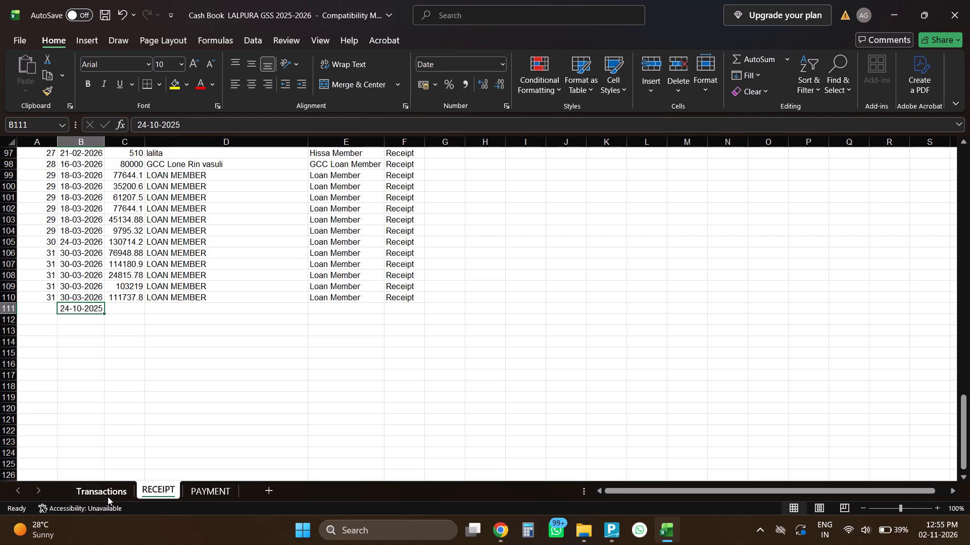
# Copy the imcr amount of 100 from C267 of Transactions and paste it as a value into C111 of RECEIPT.
pyautogui.click(108, 497)
pyautogui.click(248, 313)
pyautogui.hotkey('ctrl', 'c')
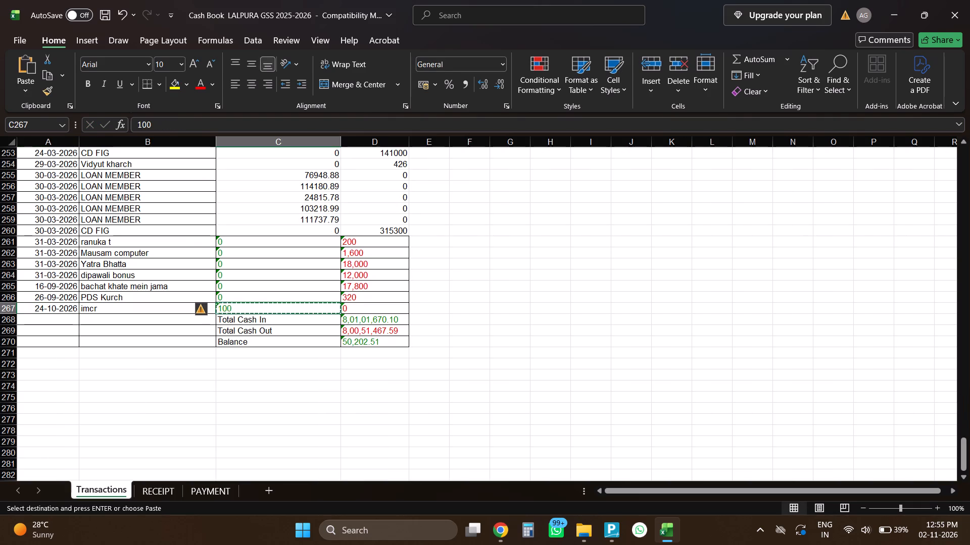
pyautogui.click(164, 488)
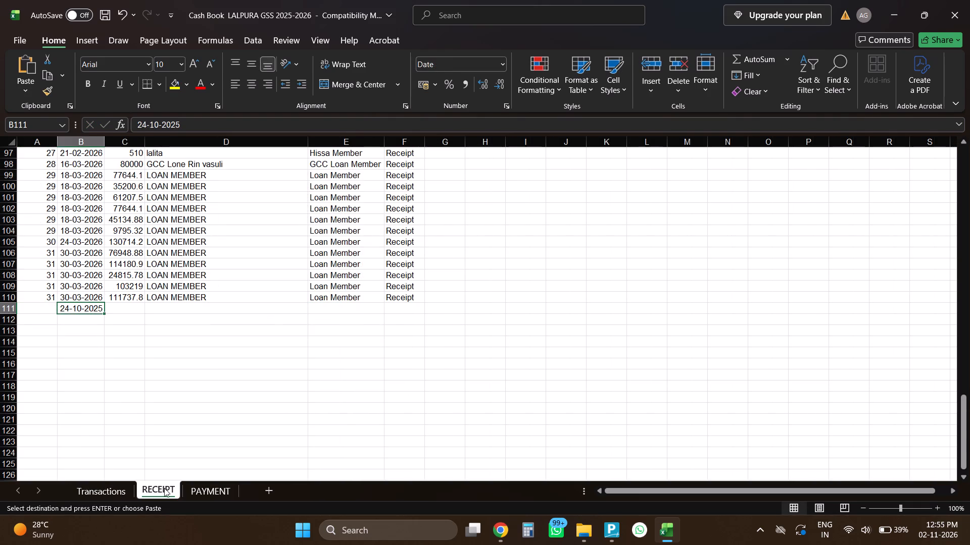
pyautogui.press('Right')
pyautogui.hotkey('ctrl', 'alt', 'v')
pyautogui.press('v')
pyautogui.press('Return')
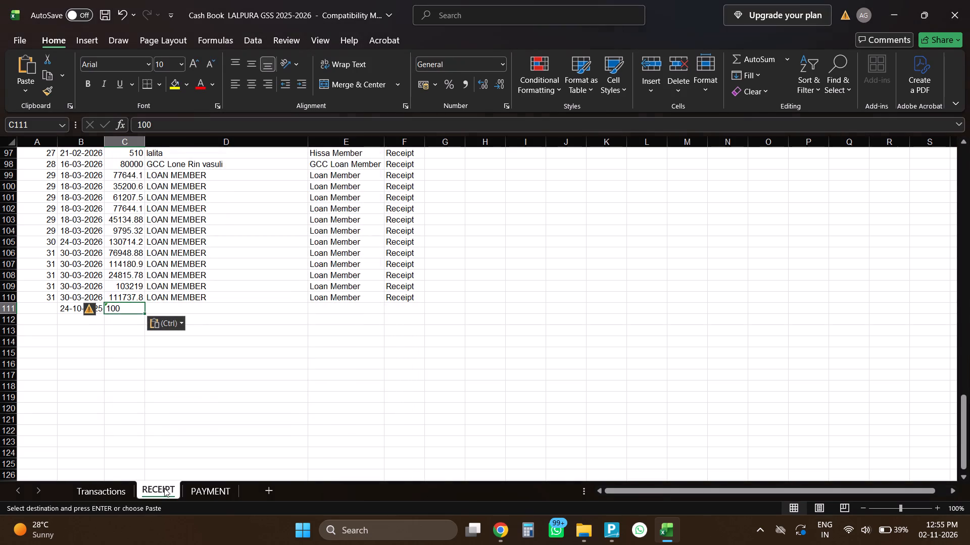
# Copy the description imcr from B267 of Transactions and paste it as a value into D111 of RECEIPT.
pyautogui.click(103, 487)
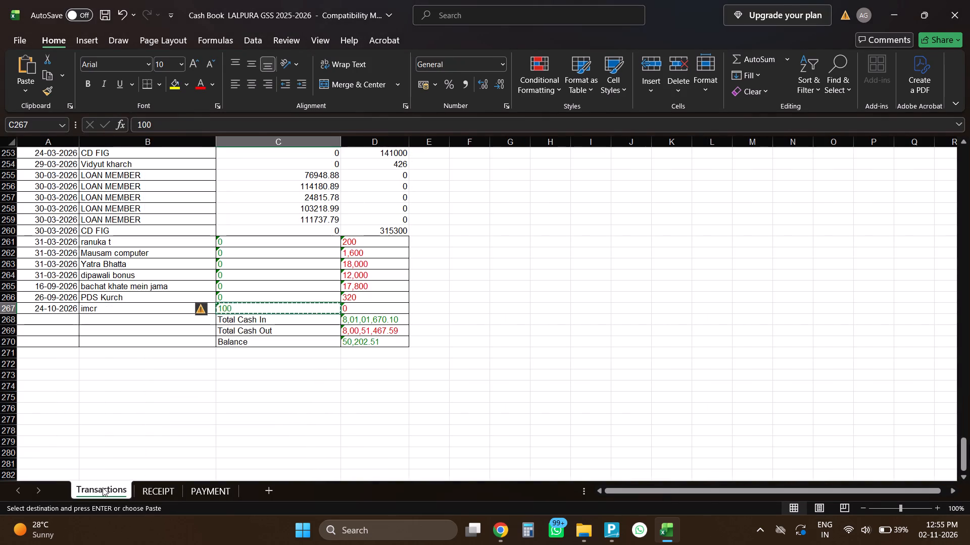
pyautogui.press('Left')
pyautogui.hotkey('ctrl', 'c')
pyautogui.click(163, 480)
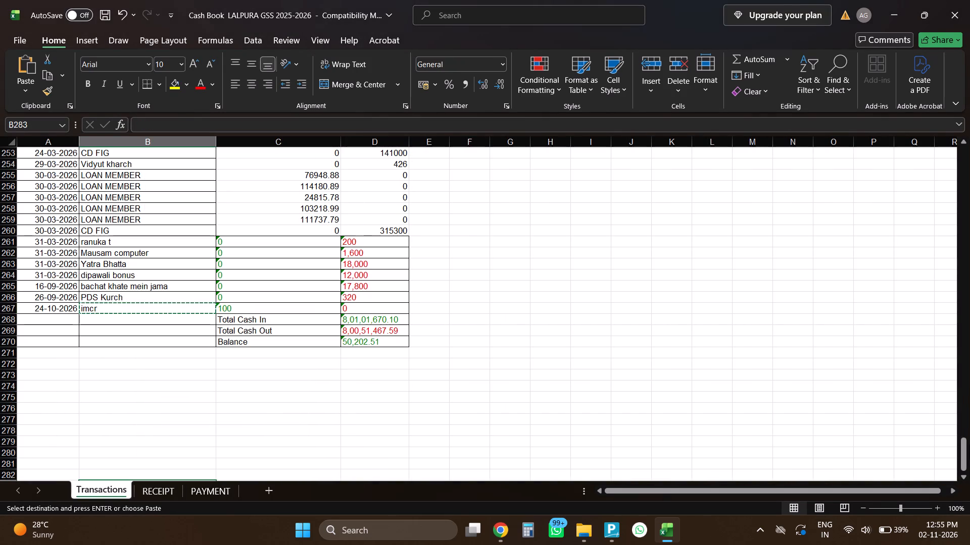
pyautogui.click(154, 494)
pyautogui.press('Right')
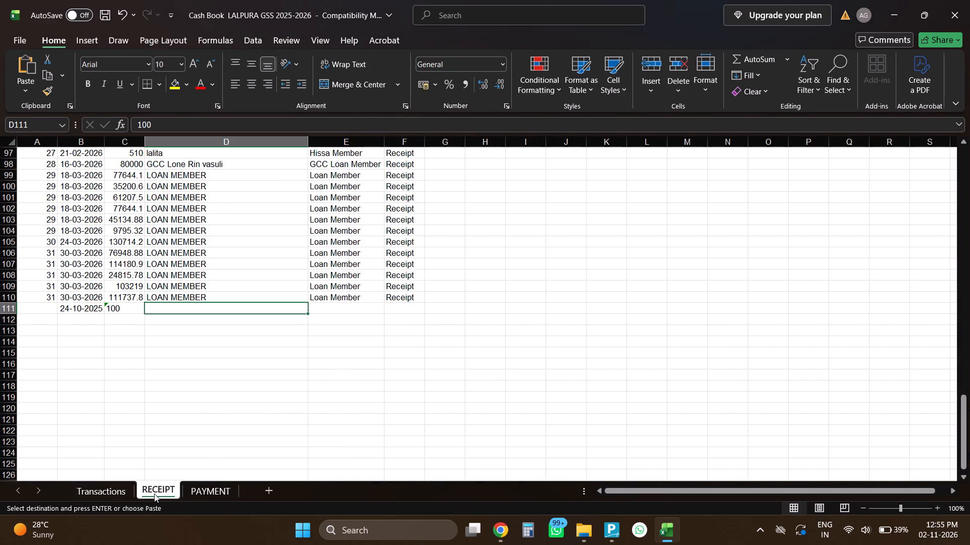
pyautogui.hotkey('ctrl', 'alt', 'v')
pyautogui.press('v')
pyautogui.press('Return')
# Enter "suspense" in cell E111 beside the imcr description on the RECEIPT sheet.
pyautogui.press('Up')
pyautogui.press('Right')
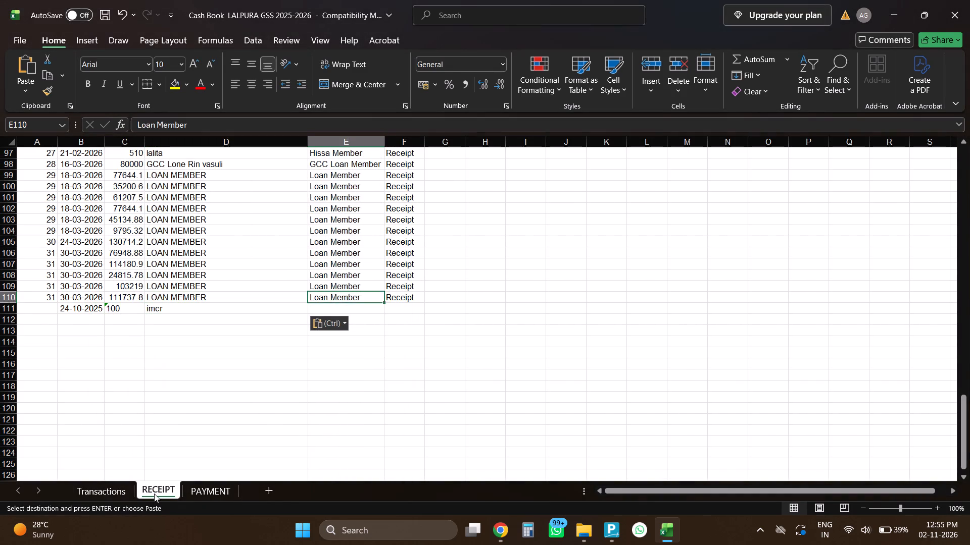
pyautogui.press('Down')
pyautogui.write('su')
pyautogui.press('s')
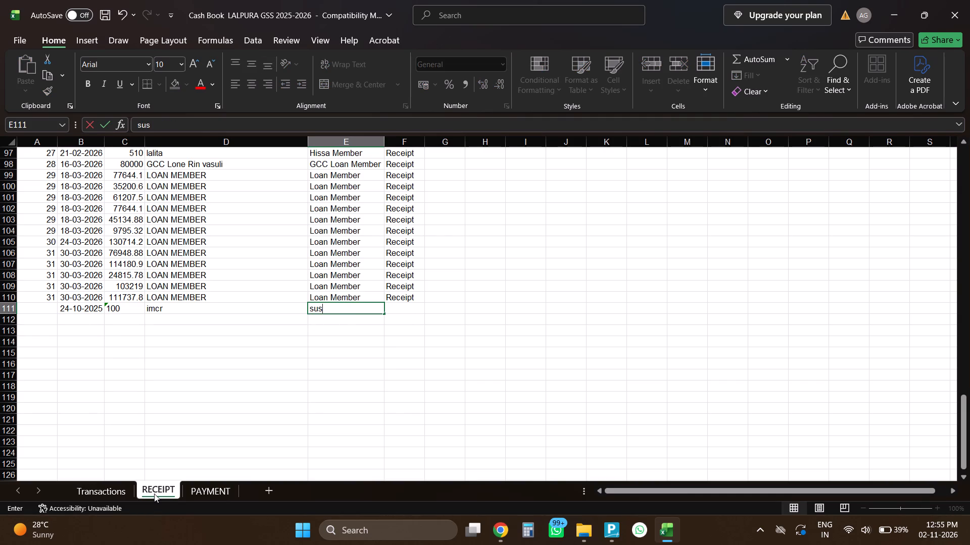
pyautogui.write('pe')
pyautogui.write('nse')
pyautogui.press('Return')
# Capitalise the first letter of the text in cell E111 so that it reads "Suspense".
pyautogui.press('Up')
pyautogui.press('F2')
pyautogui.press('Left')
pyautogui.press('Left')
pyautogui.press('Left')
pyautogui.press('Left')
pyautogui.press('Left')
pyautogui.press('Left')
pyautogui.press('Left')
pyautogui.press('Left')
pyautogui.press('Left')
pyautogui.press('Left')
pyautogui.press('Left')
pyautogui.press('Left')
pyautogui.press('Left')
pyautogui.press('Left')
pyautogui.press('Left')
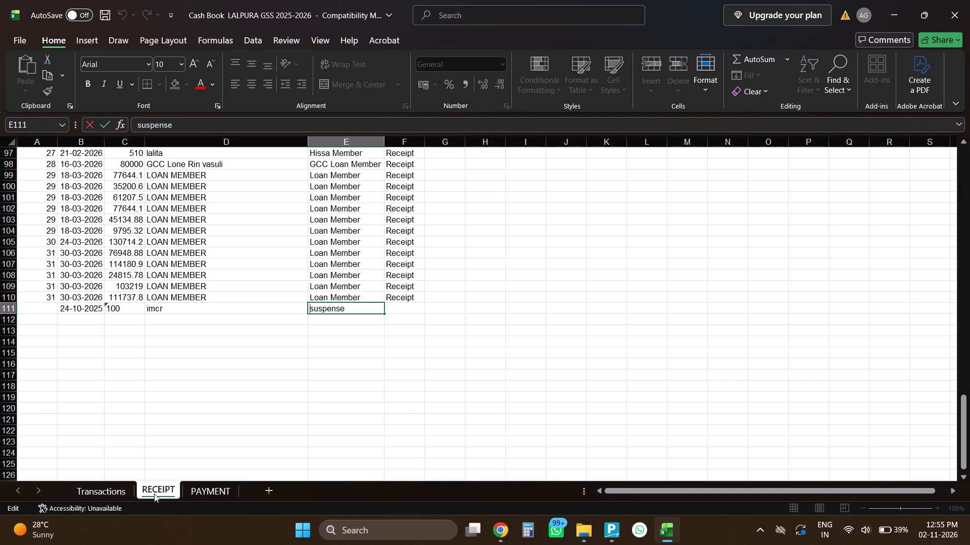
pyautogui.press('Right')
pyautogui.press('BackSpace')
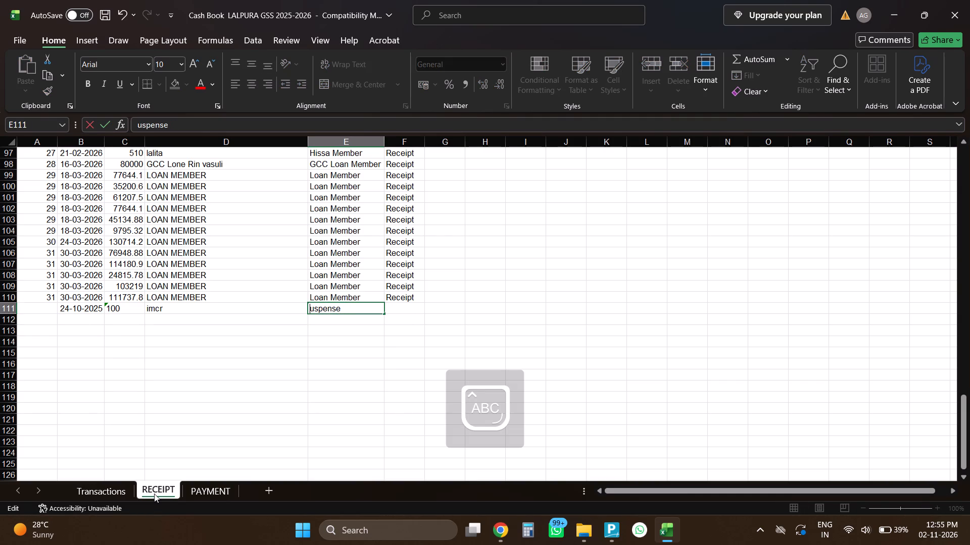
pyautogui.press('s')
pyautogui.press('Return')
# Fill "Receipt" down from the row above into cell F111 of the imcr row.
pyautogui.press('Up')
pyautogui.press('Right')
pyautogui.hotkey('ctrl', 'f')
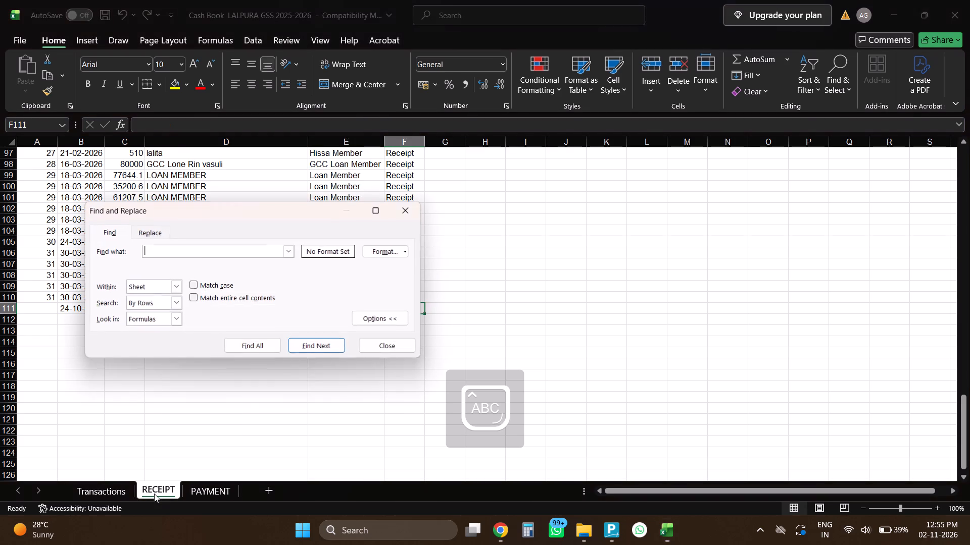
pyautogui.press('Escape')
pyautogui.hotkey('ctrl', 'd')
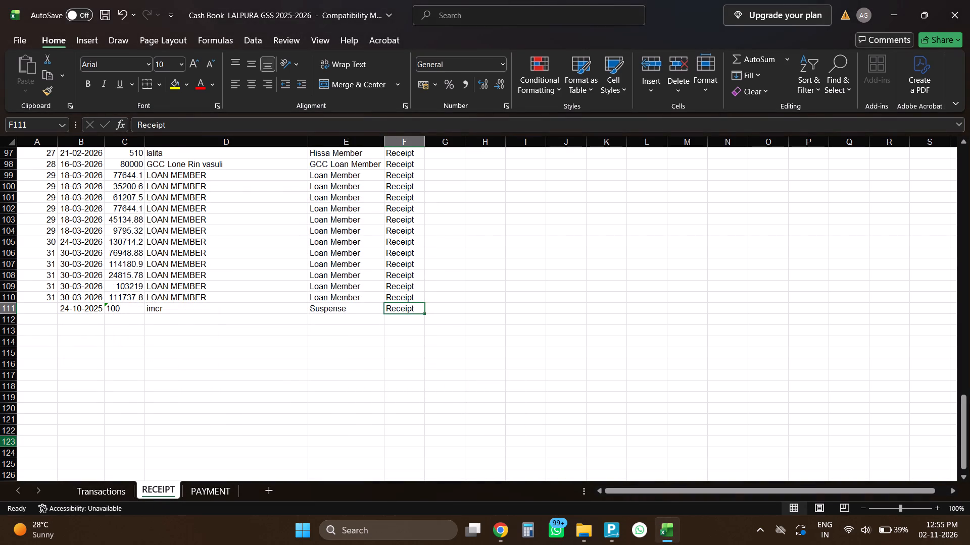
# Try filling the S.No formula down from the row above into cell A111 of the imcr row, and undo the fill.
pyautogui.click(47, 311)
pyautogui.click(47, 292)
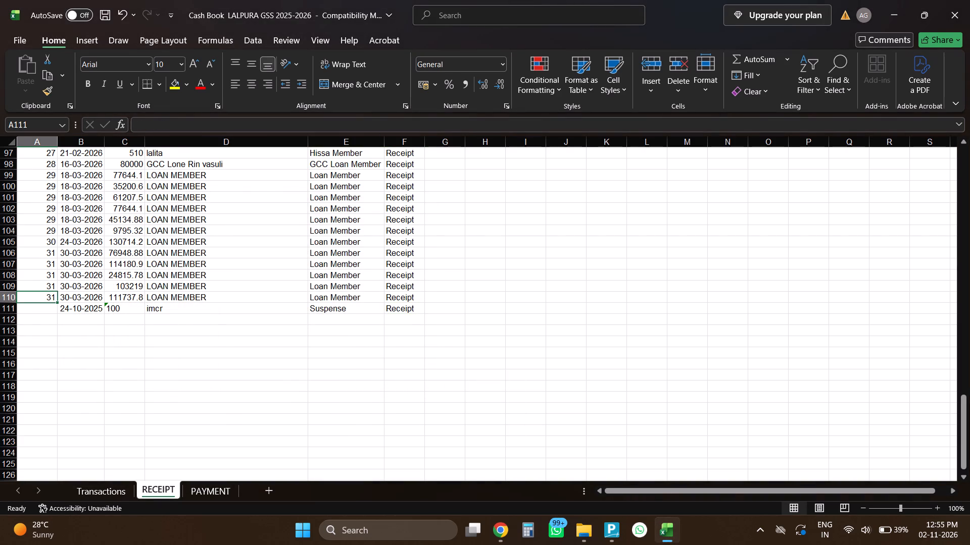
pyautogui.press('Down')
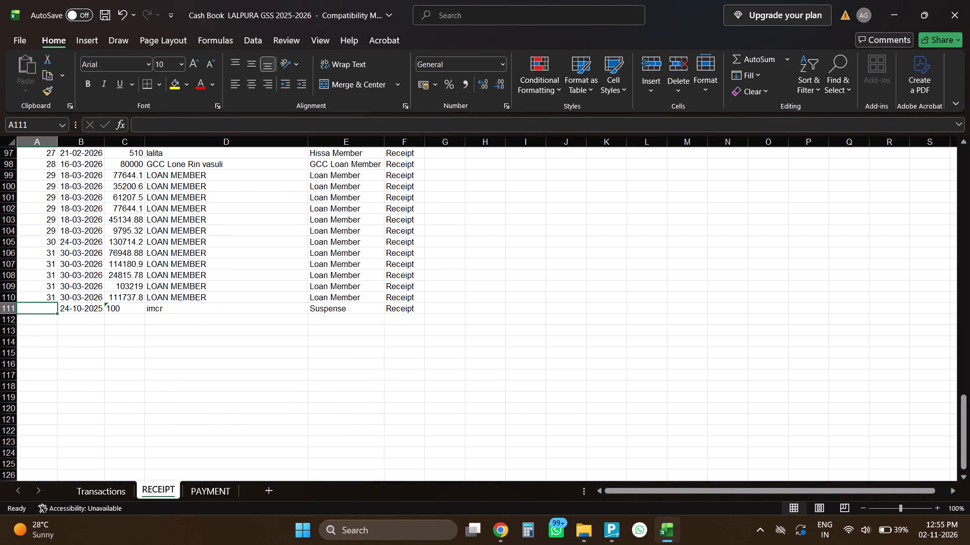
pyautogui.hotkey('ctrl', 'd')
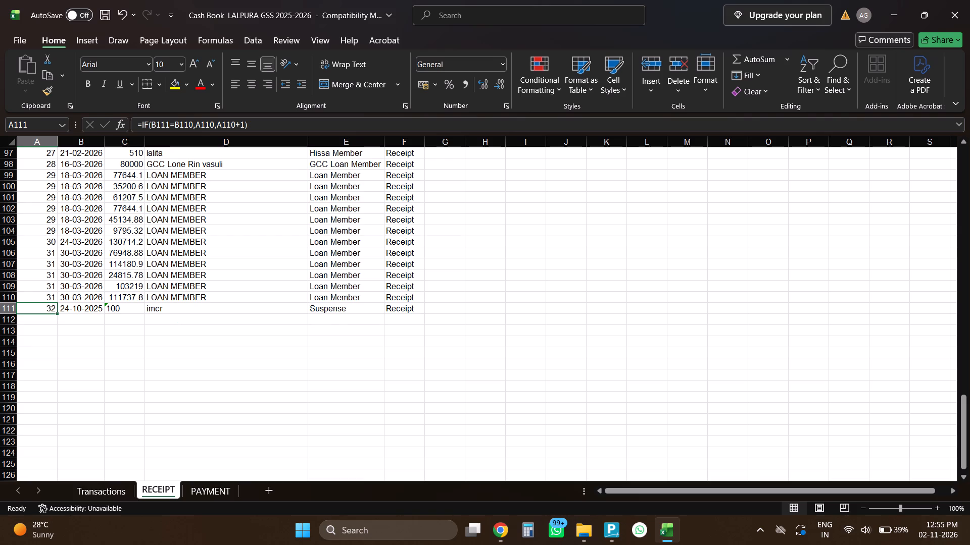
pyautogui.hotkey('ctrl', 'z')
# Sort the RECEIPT entries by the Date column from oldest to newest.
pyautogui.scroll(20, 62, 229)
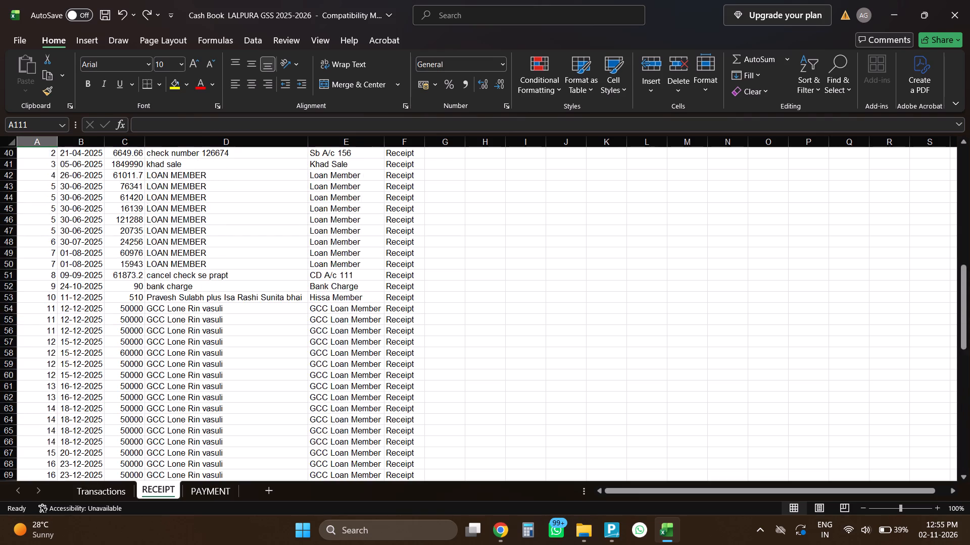
pyautogui.scroll(20, 62, 213)
pyautogui.scroll(2, 62, 213)
pyautogui.click(51, 155)
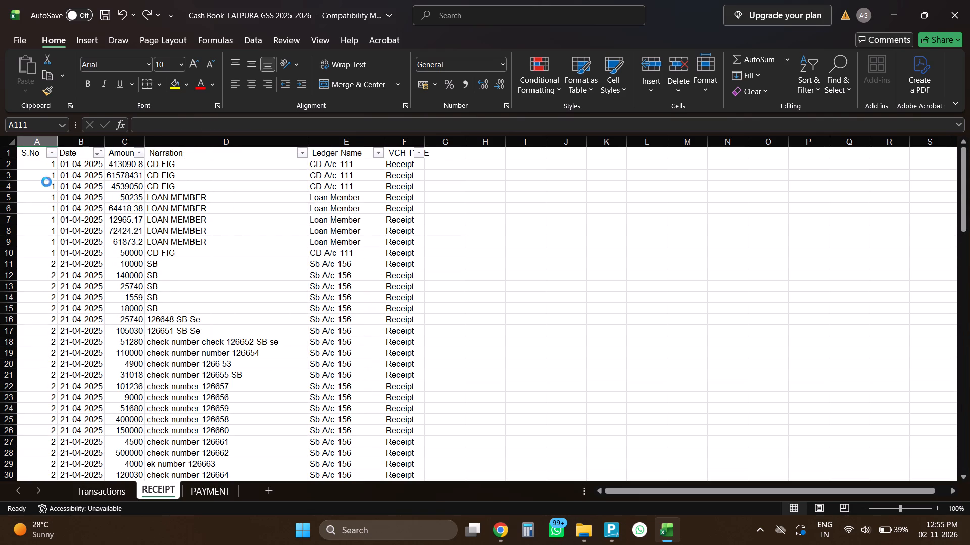
pyautogui.click(226, 167)
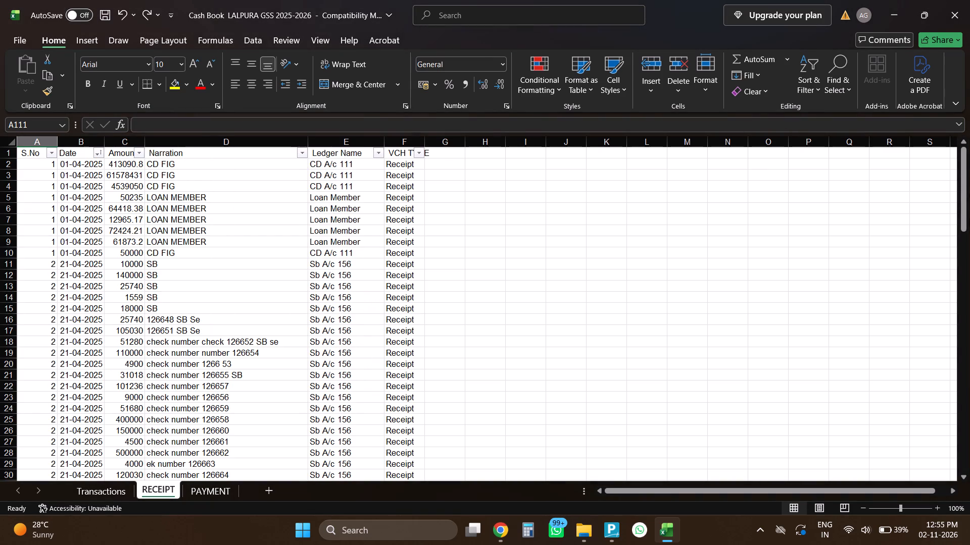
pyautogui.click(98, 151)
pyautogui.click(78, 167)
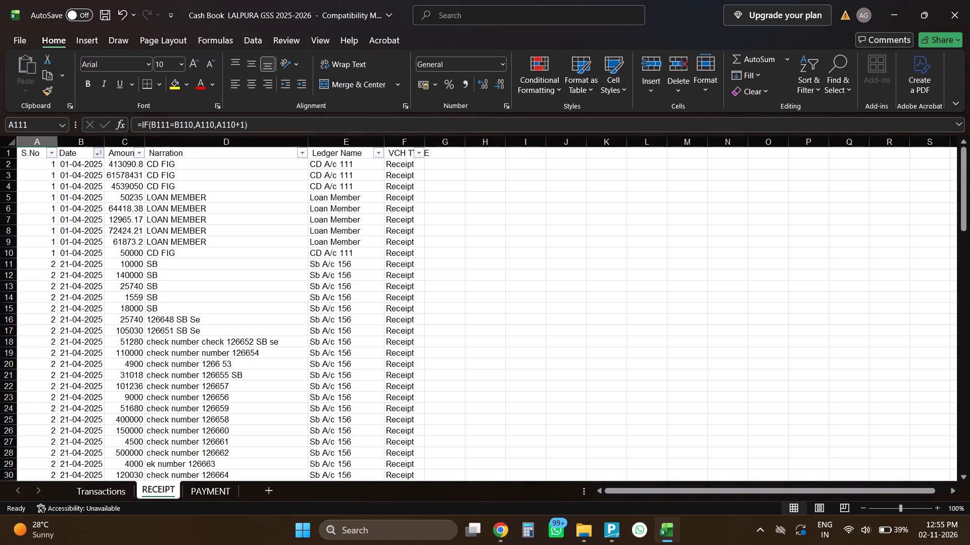
# Fill the S.No formula from A51 down through A111 on RECEIPT, including the blank imcr row.
pyautogui.scroll(-20, 118, 290)
pyautogui.scroll(-1, 118, 290)
pyautogui.scroll(7, 118, 299)
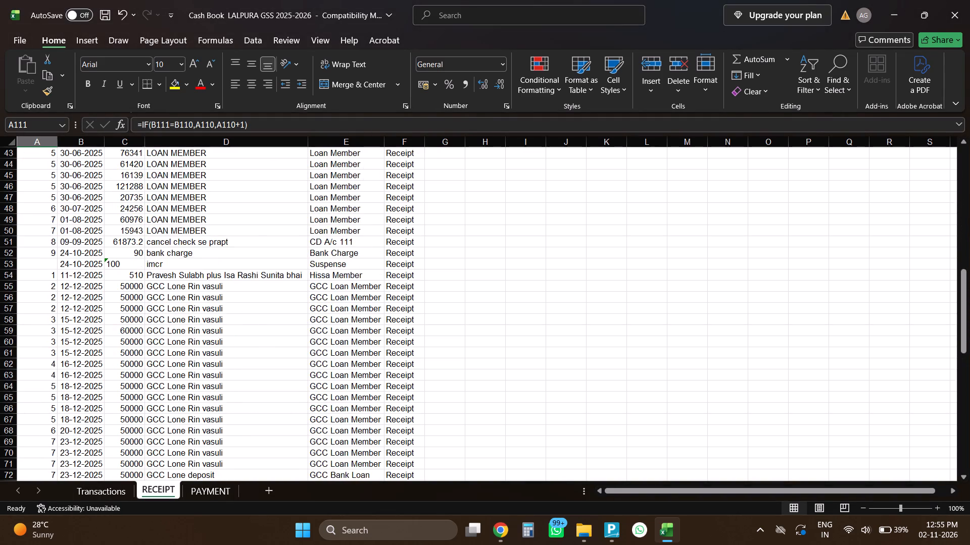
pyautogui.scroll(2, 118, 299)
pyautogui.click(49, 311)
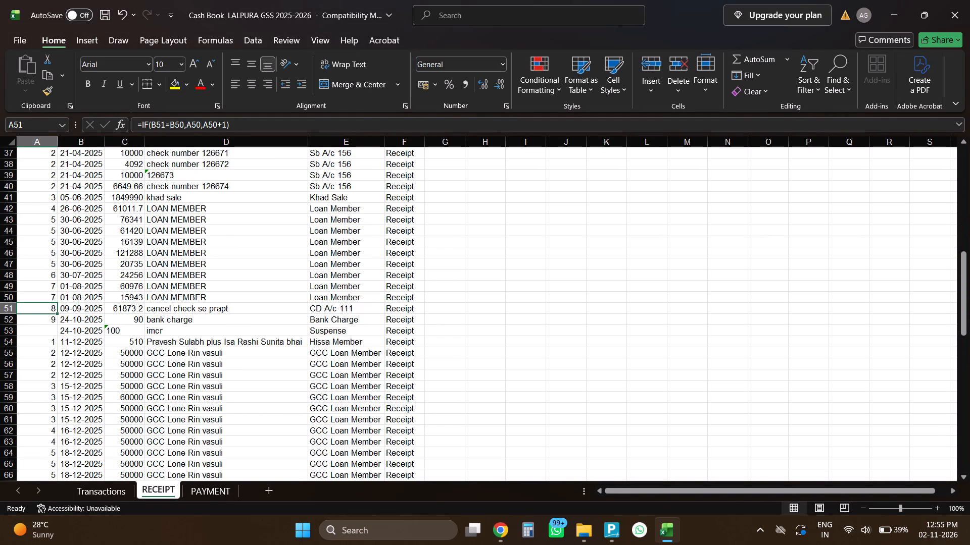
pyautogui.hotkey('ctrl', 'shift', 'Down')
pyautogui.hotkey('ctrl', 'shift', 'Down')
pyautogui.hotkey('ctrl', 'shift', 'Down')
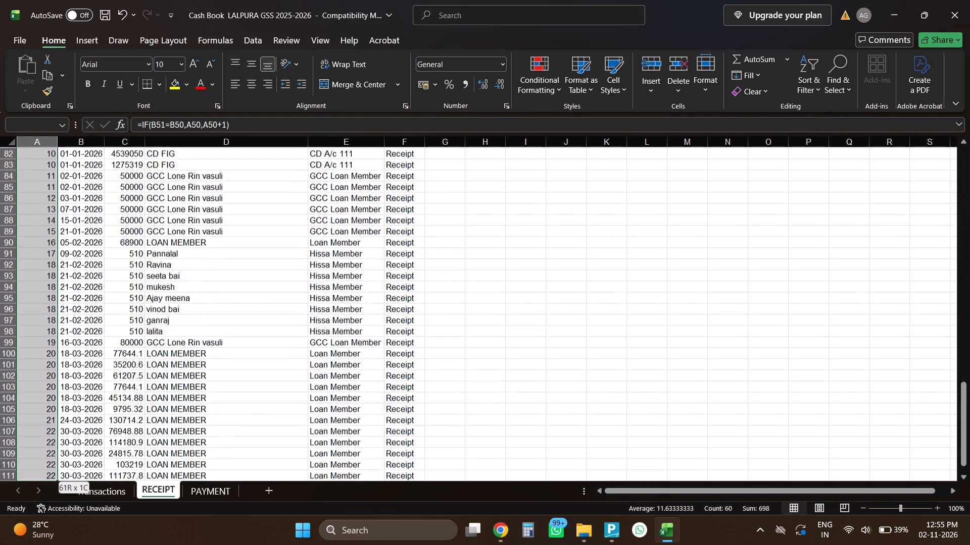
pyautogui.scroll(-4, 23, 300)
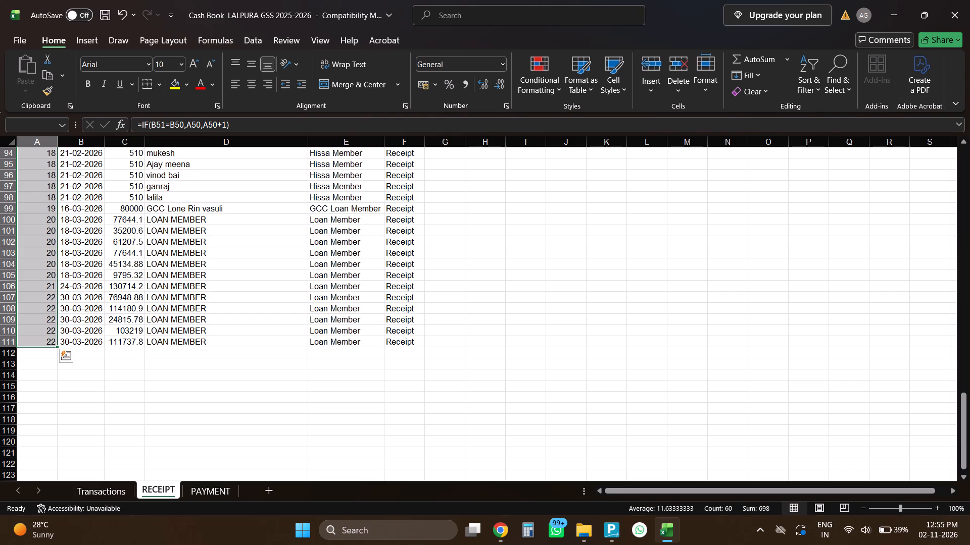
pyautogui.hotkey('ctrl', 'd')
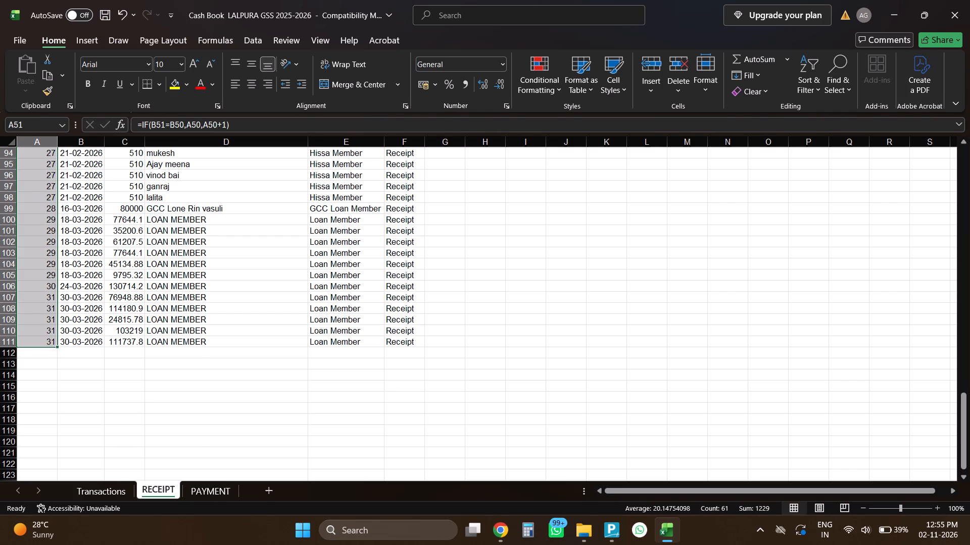
# Review the serial numbers against the dates throughout the sorted RECEIPT sheet.
pyautogui.scroll(20, 279, 427)
pyautogui.scroll(3, 279, 427)
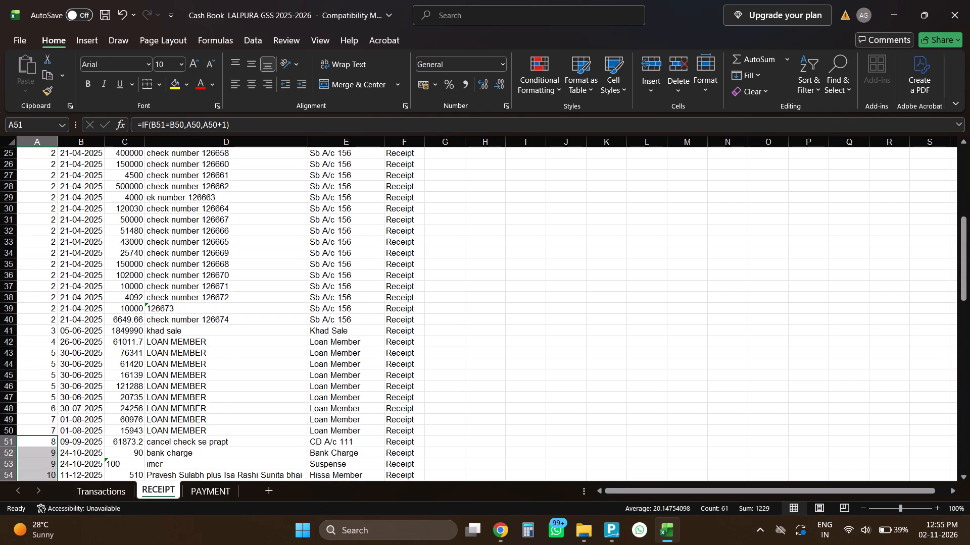
pyautogui.scroll(-1, 272, 420)
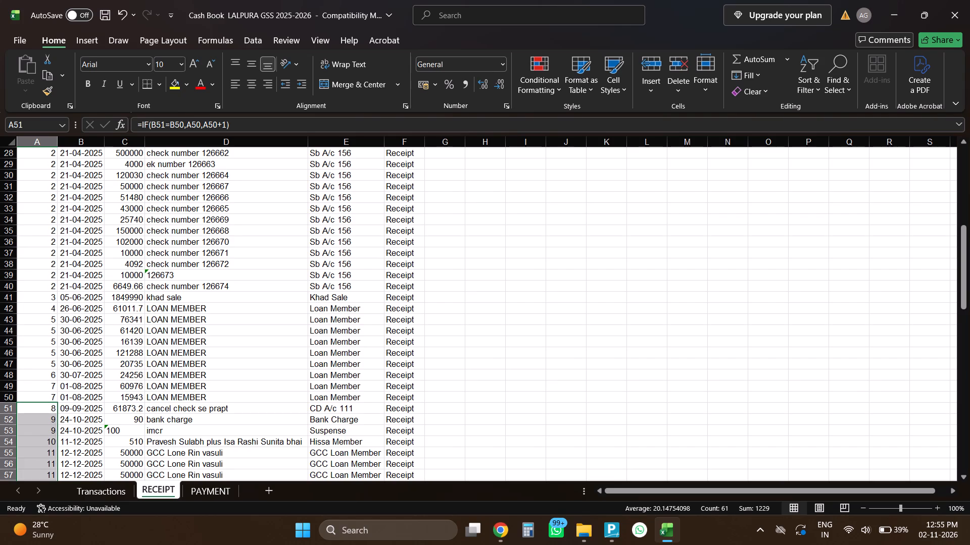
pyautogui.scroll(-1, 273, 420)
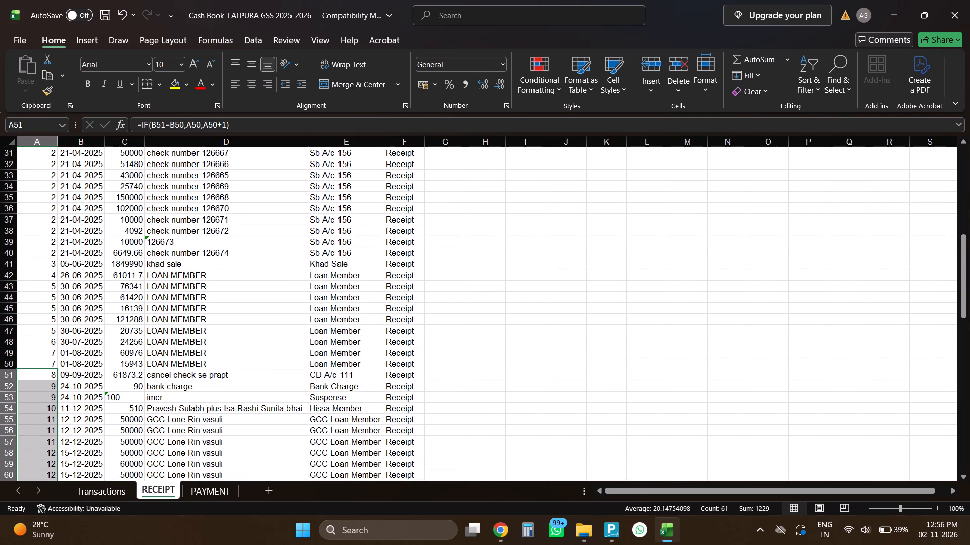
pyautogui.scroll(-11, 273, 420)
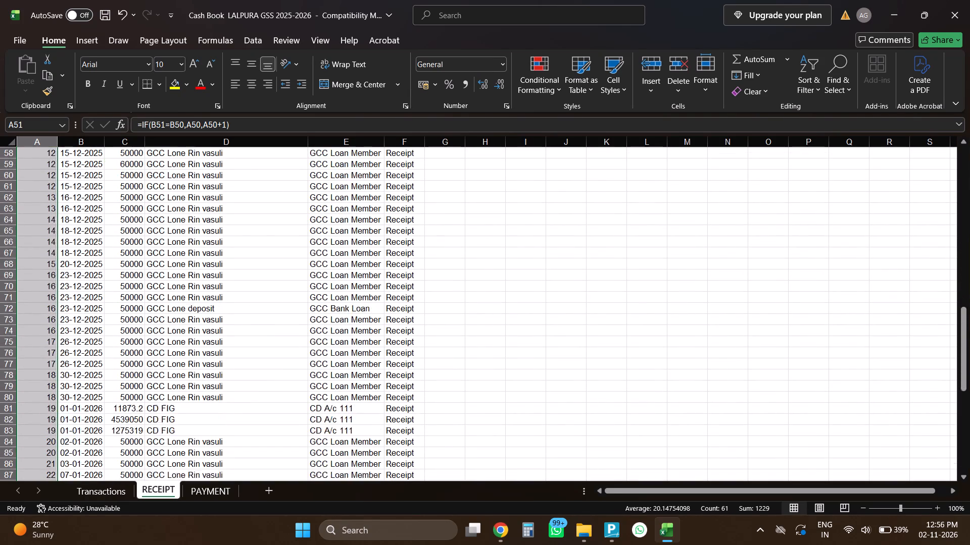
pyautogui.scroll(-13, 280, 394)
pyautogui.scroll(20, 280, 394)
pyautogui.scroll(2, 280, 394)
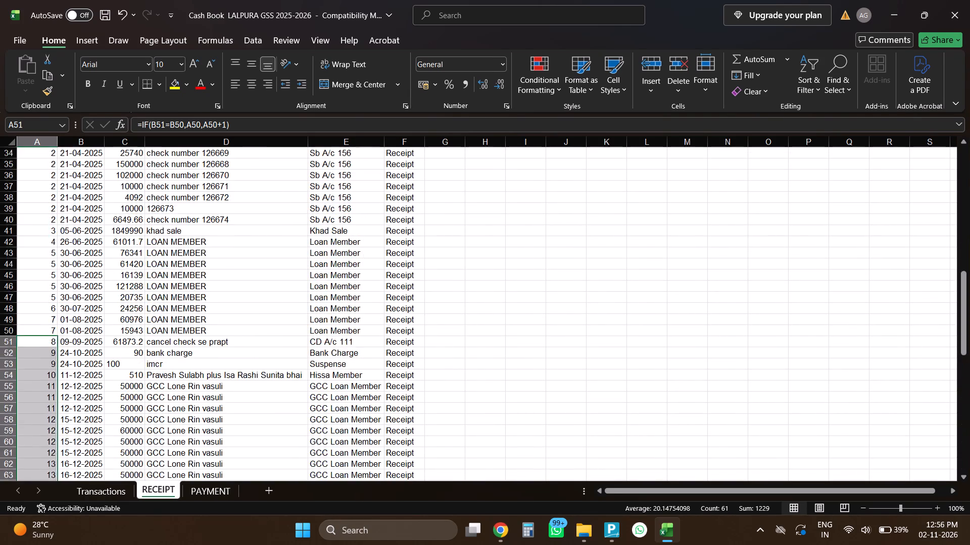
pyautogui.scroll(20, 280, 394)
pyautogui.scroll(3, 280, 394)
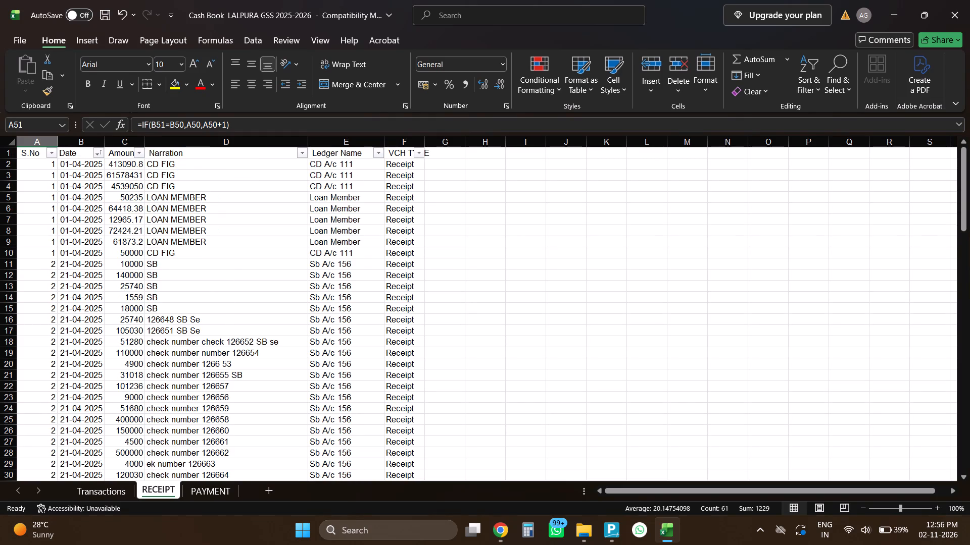
# Save the cash book workbook.
pyautogui.hotkey('ctrl', 's')
# Add filters to the header row of the PAYMENT sheet and sort its entries by Date from oldest to newest.
pyautogui.click(225, 495)
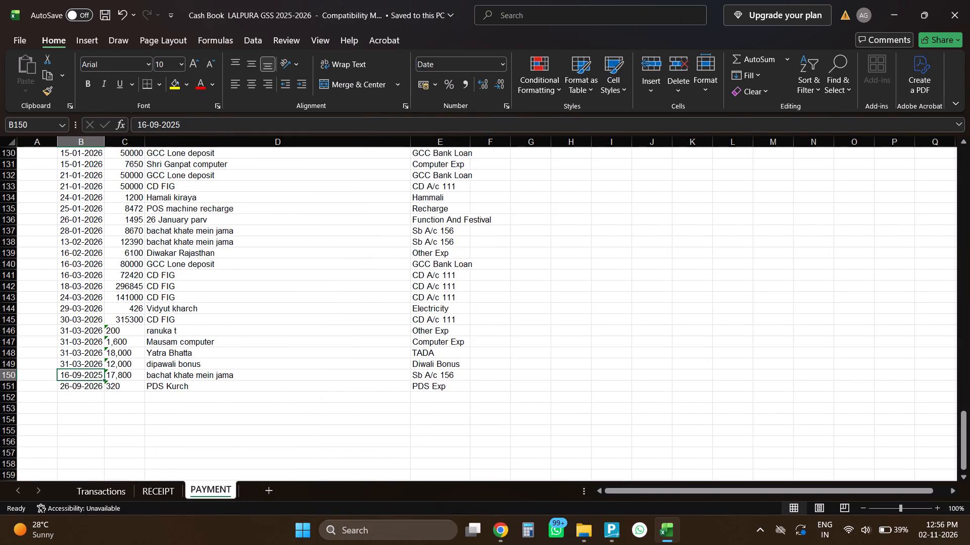
pyautogui.scroll(1, 166, 424)
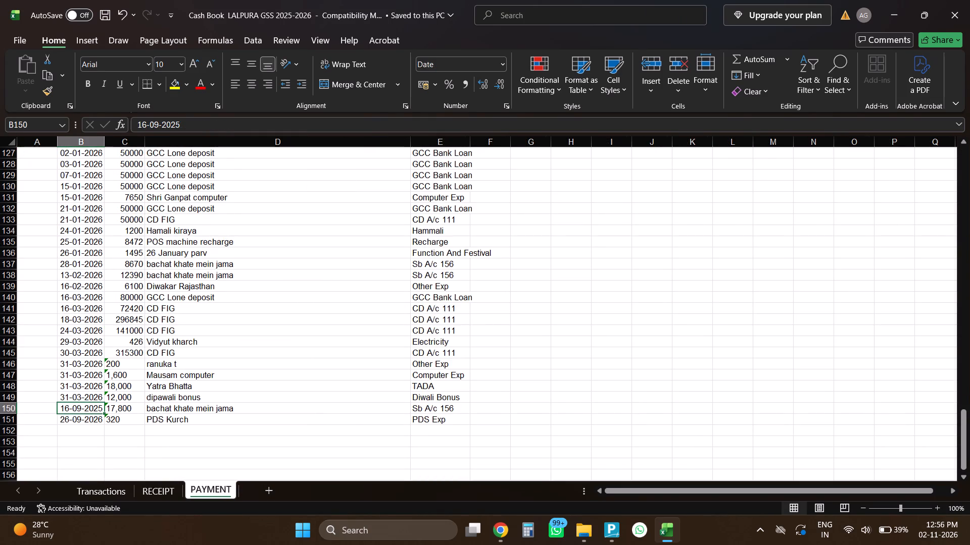
pyautogui.scroll(1, 166, 424)
pyautogui.scroll(20, 166, 424)
pyautogui.scroll(14, 166, 424)
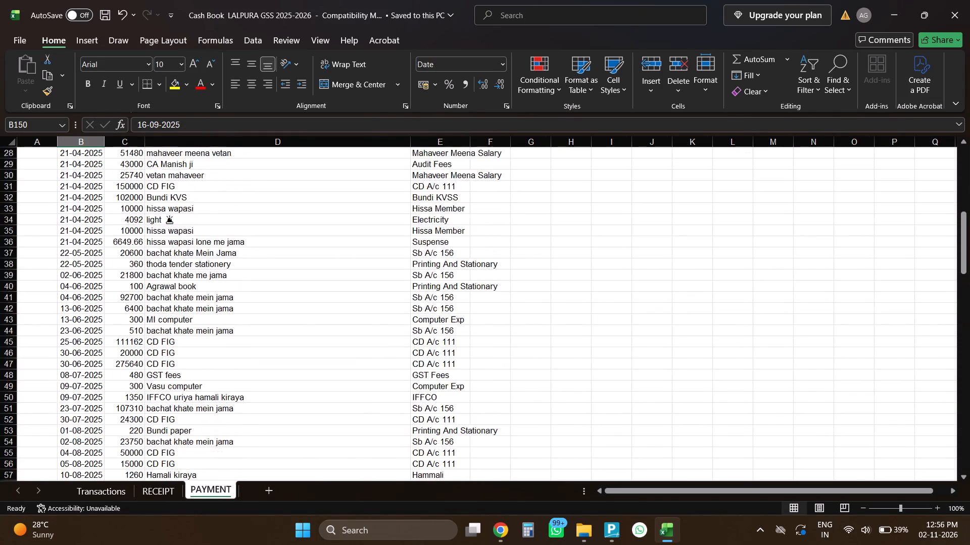
pyautogui.scroll(20, 166, 424)
pyautogui.scroll(3, 166, 424)
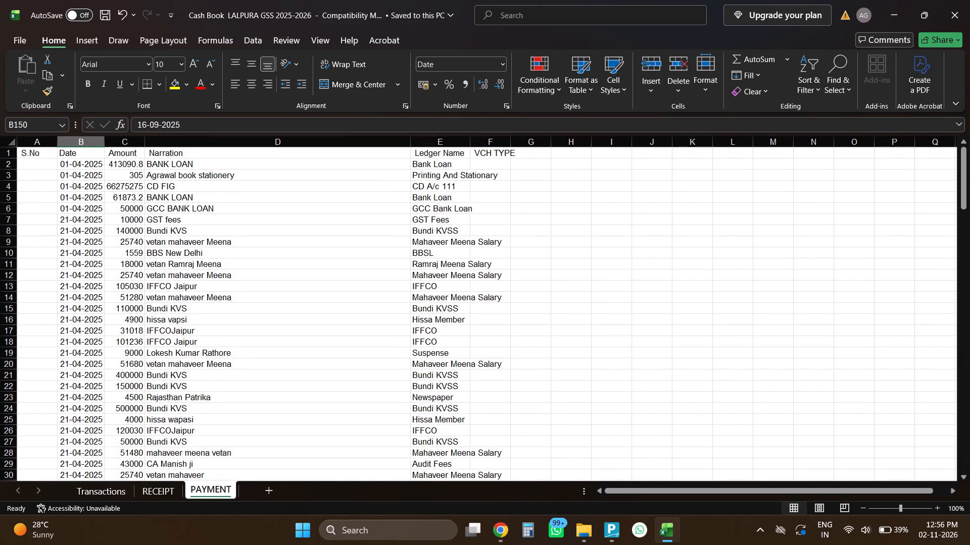
pyautogui.click(91, 155)
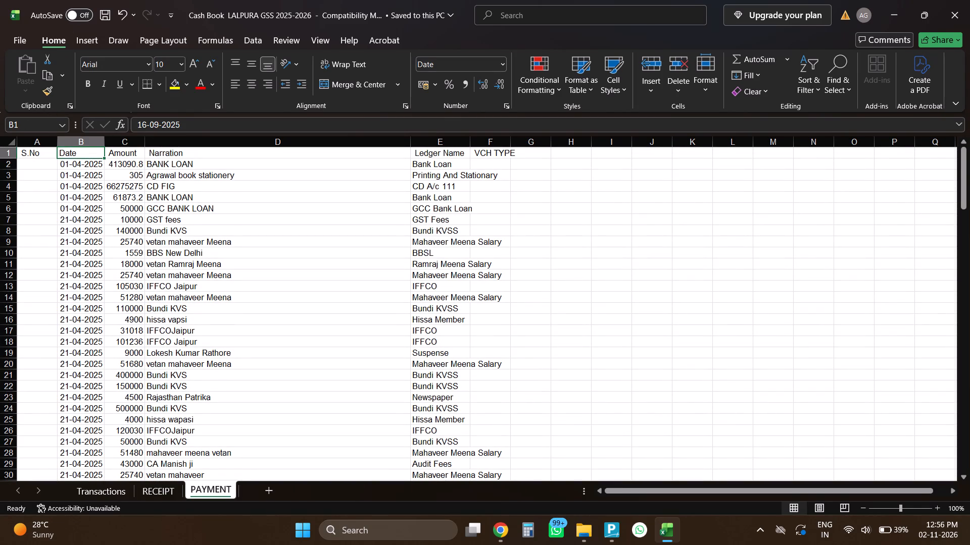
pyautogui.write('AT')
pyautogui.hotkey('alt', 'Down')
pyautogui.press('Down')
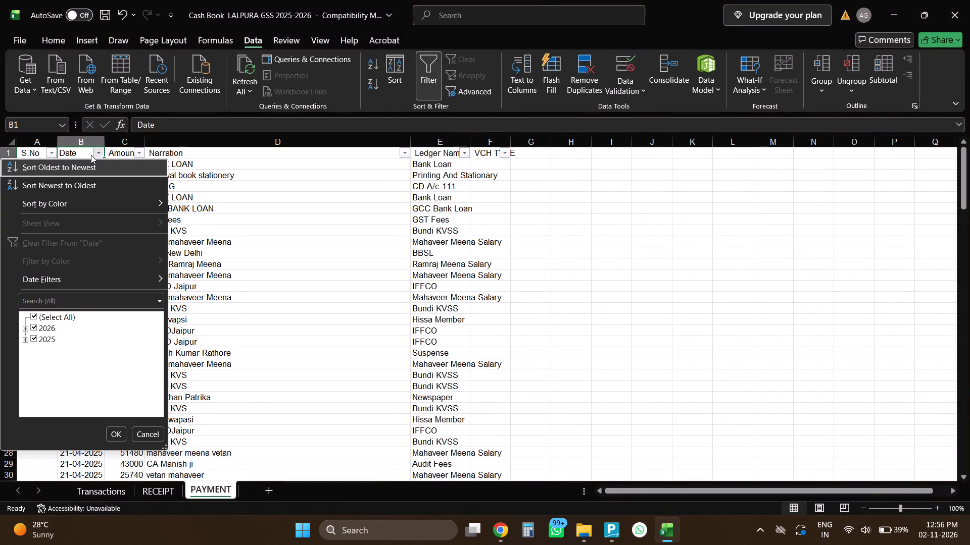
pyautogui.press('Return')
# Correct the date of the PDS Kurch entry in B151 of PAYMENT to 26-09-2025.
pyautogui.scroll(-7, 77, 296)
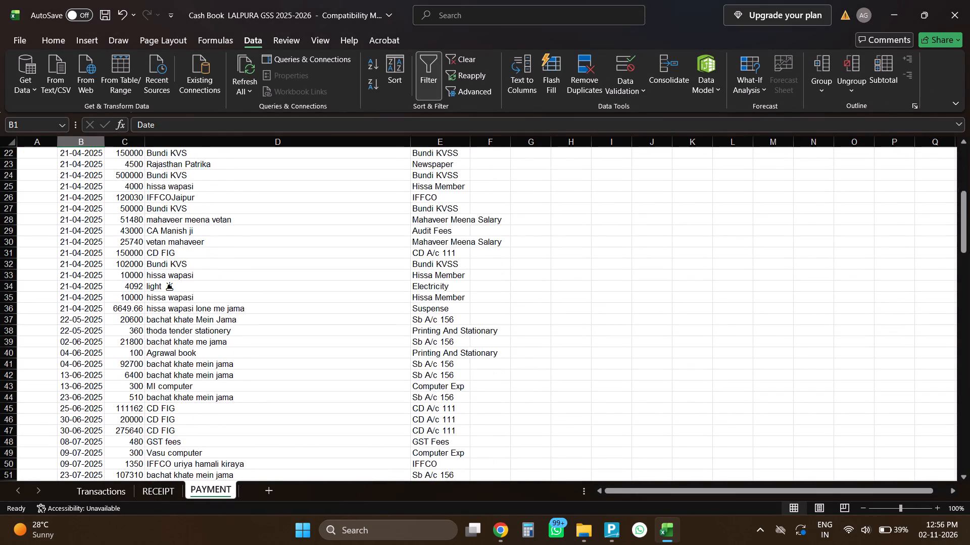
pyautogui.scroll(-20, 77, 296)
pyautogui.scroll(-20, 77, 296)
pyautogui.scroll(-1, 77, 296)
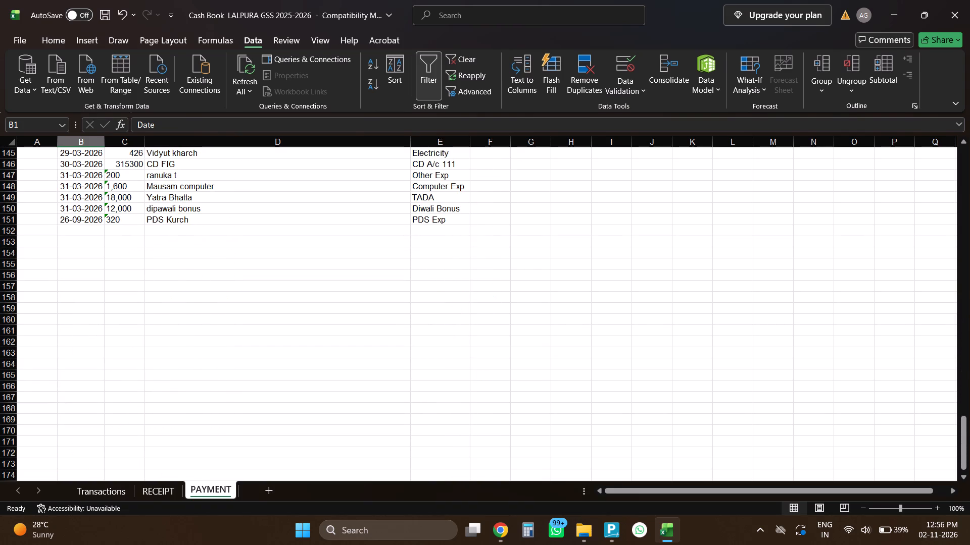
pyautogui.scroll(1, 64, 311)
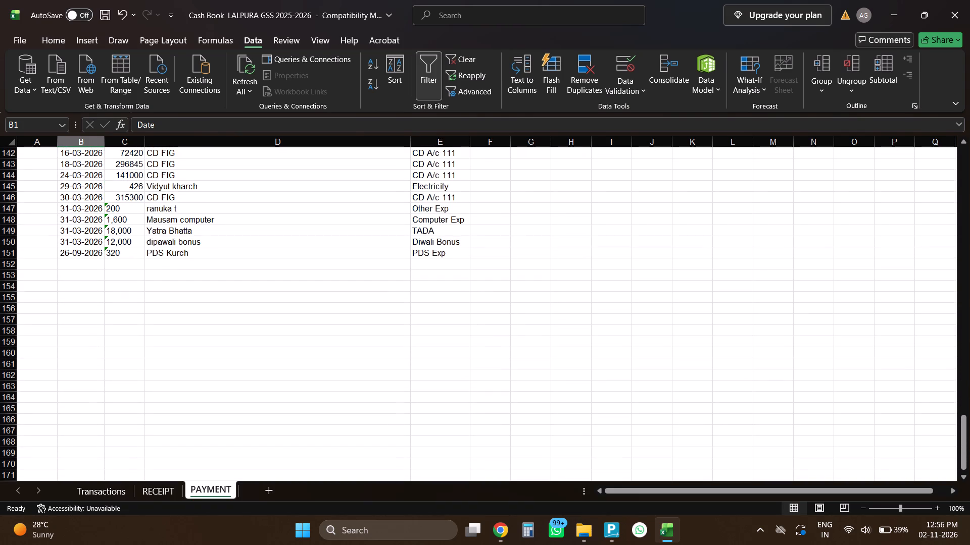
pyautogui.click(85, 251)
pyautogui.press('F2')
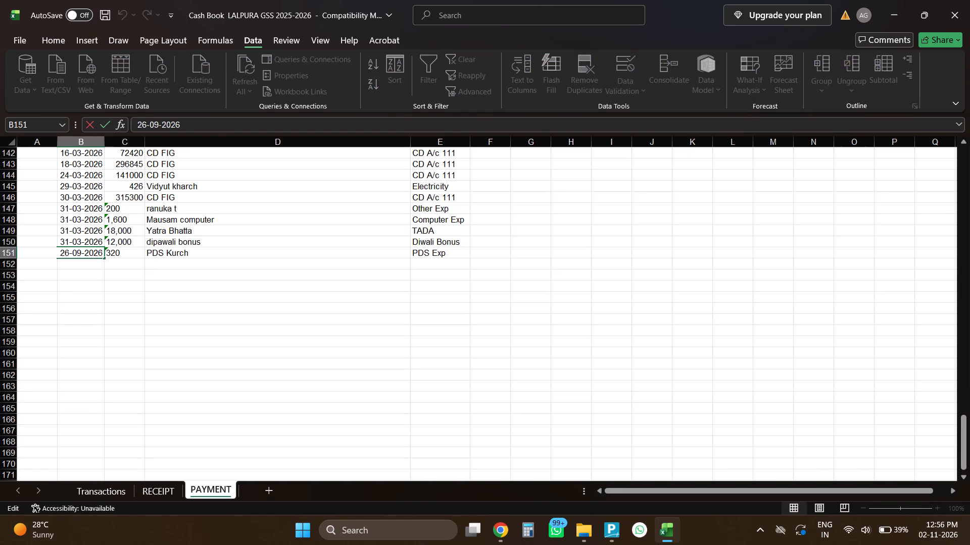
pyautogui.press('BackSpace')
pyautogui.press('5')
pyautogui.press('Return')
pyautogui.press('Up')
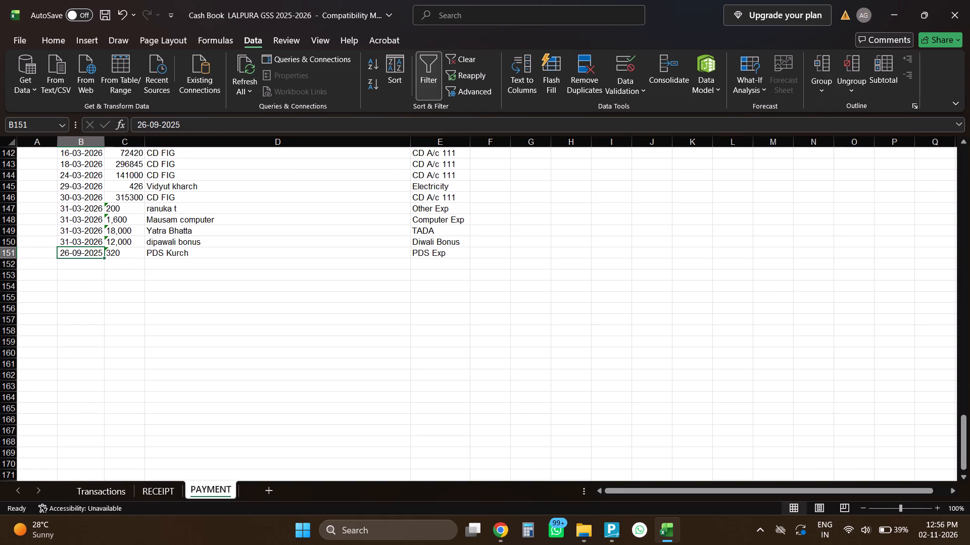
# Sort the PAYMENT entries again by the Date column from oldest to newest.
pyautogui.hotkey('ctrl', 'Up')
pyautogui.hotkey('alt', 'Down')
pyautogui.press('Down')
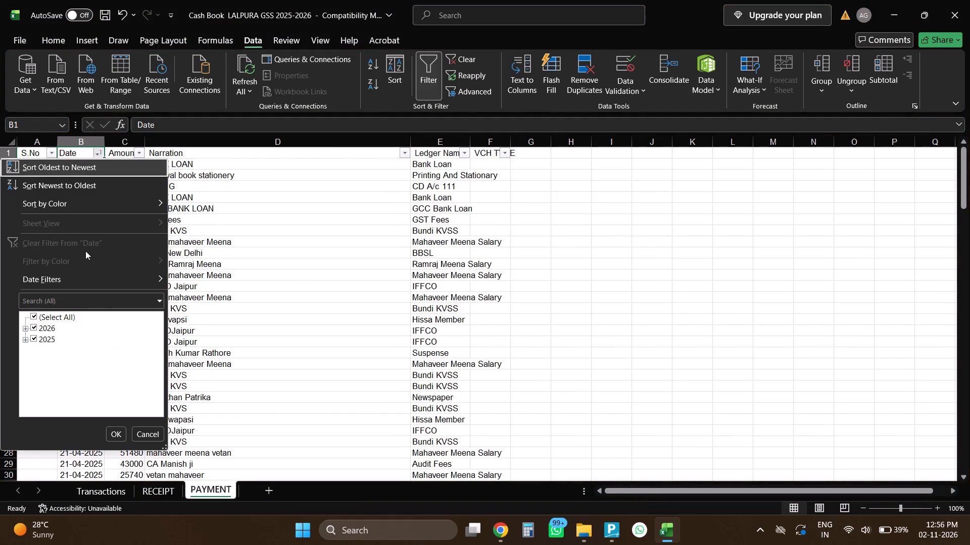
pyautogui.press('Return')
# Enter 1 as the first serial number in cell A2 of the PAYMENT sheet.
pyautogui.scroll(-20, 85, 251)
pyautogui.scroll(-1, 85, 251)
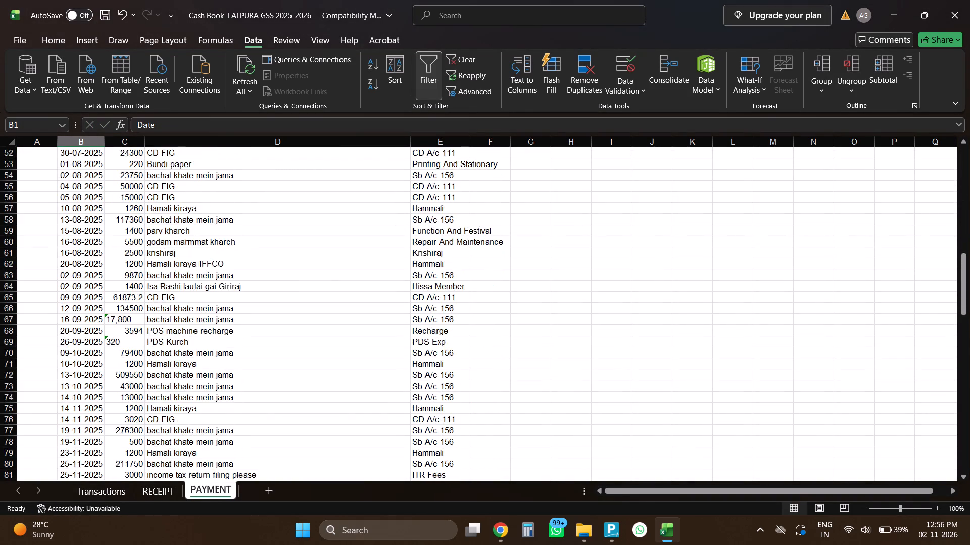
pyautogui.scroll(-20, 36, 374)
pyautogui.scroll(-6, 36, 374)
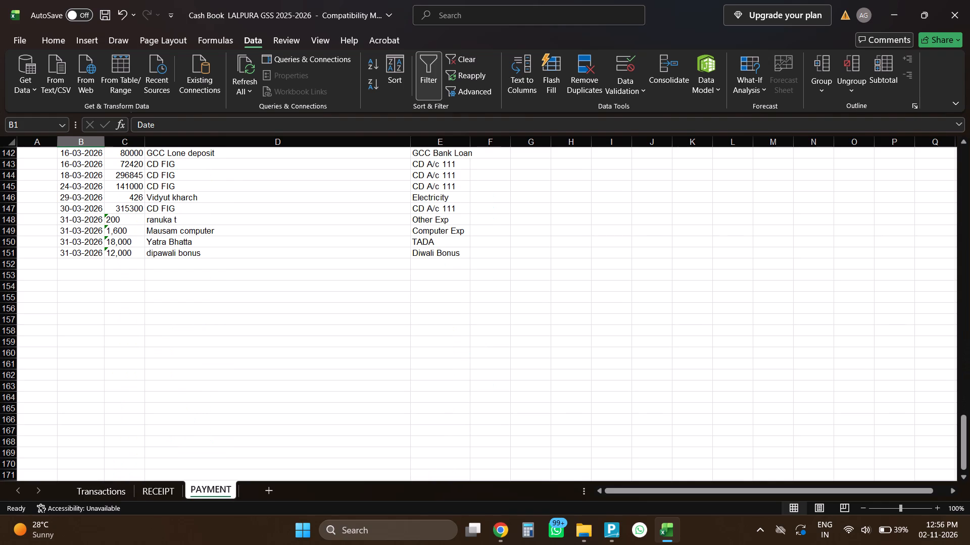
pyautogui.scroll(20, 27, 420)
pyautogui.scroll(20, 27, 420)
pyautogui.scroll(1, 27, 420)
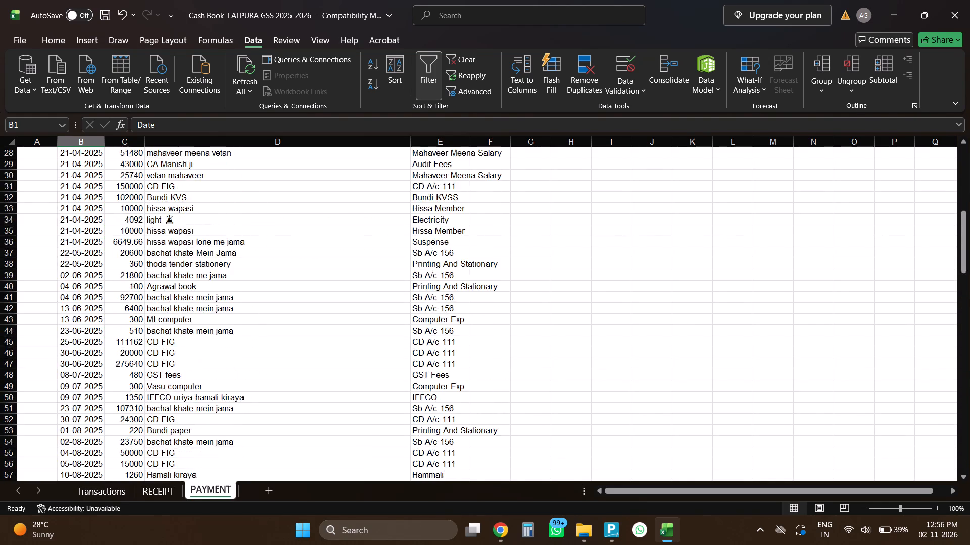
pyautogui.scroll(20, 70, 358)
pyautogui.scroll(2, 70, 358)
pyautogui.click(50, 163)
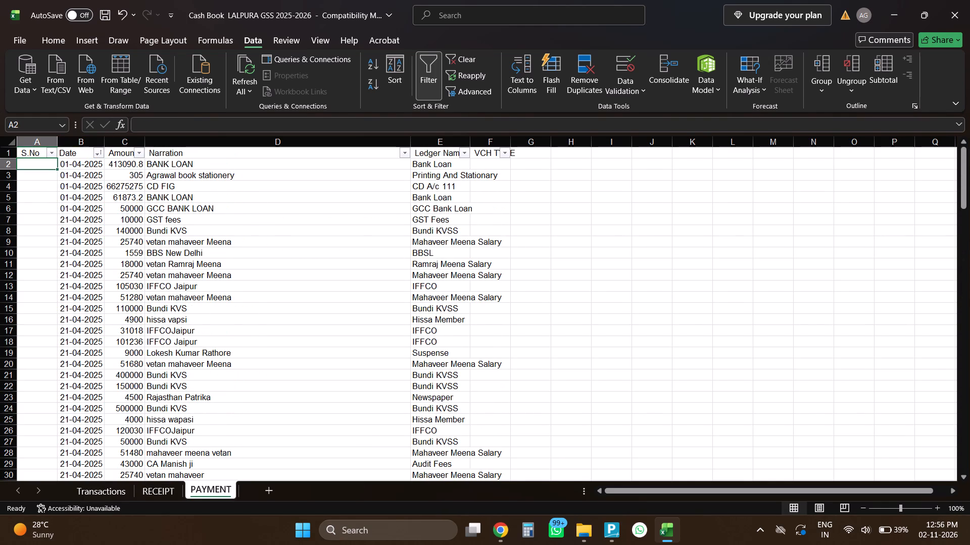
pyautogui.press('1')
pyautogui.press('Return')
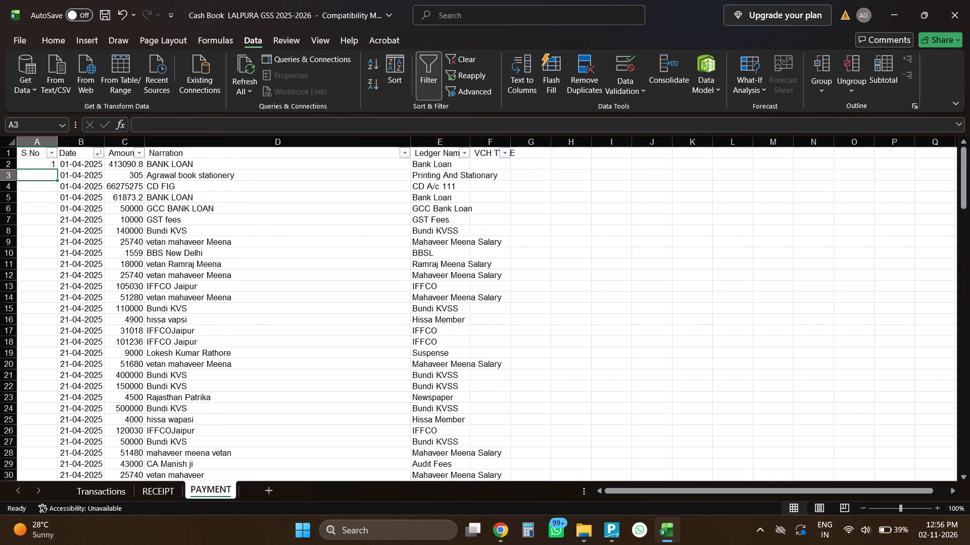
# Enter the formula =IF(B3=B2,A2,A2+1) in cell A3 of the PAYMENT sheet to number entries by date.
pyautogui.press('=')
pyautogui.write('IF')
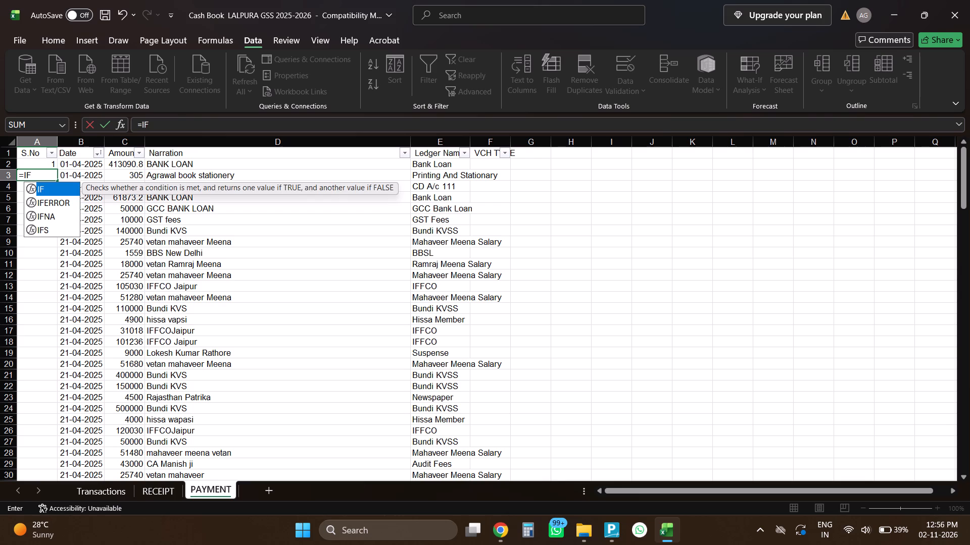
pyautogui.press('Tab')
pyautogui.press('Right')
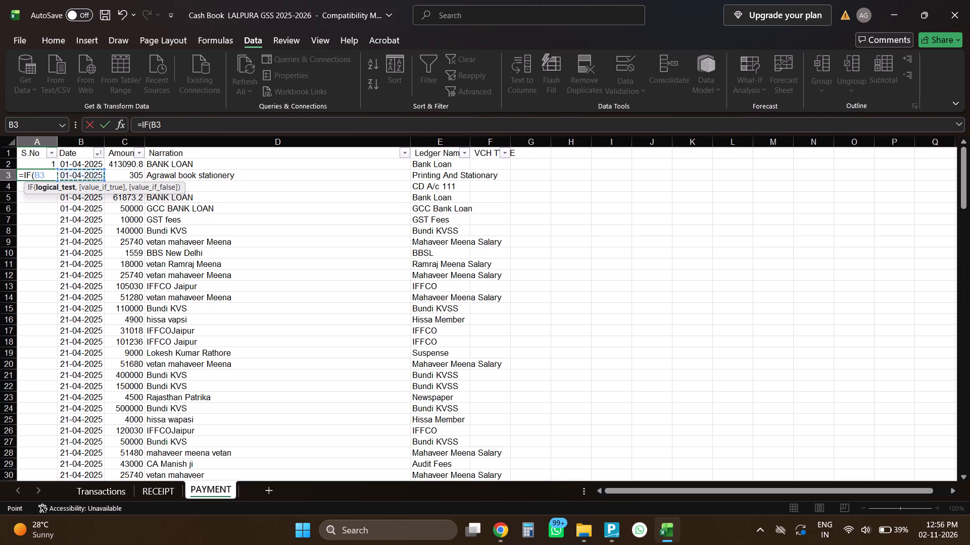
pyautogui.press('=')
pyautogui.press('Up')
pyautogui.press('Right')
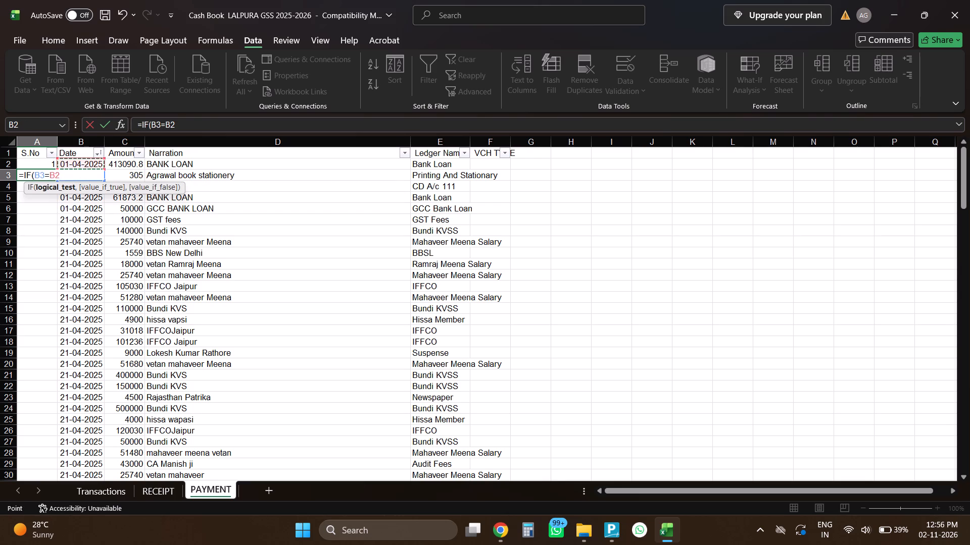
pyautogui.press(',')
pyautogui.press('Up')
pyautogui.press(',')
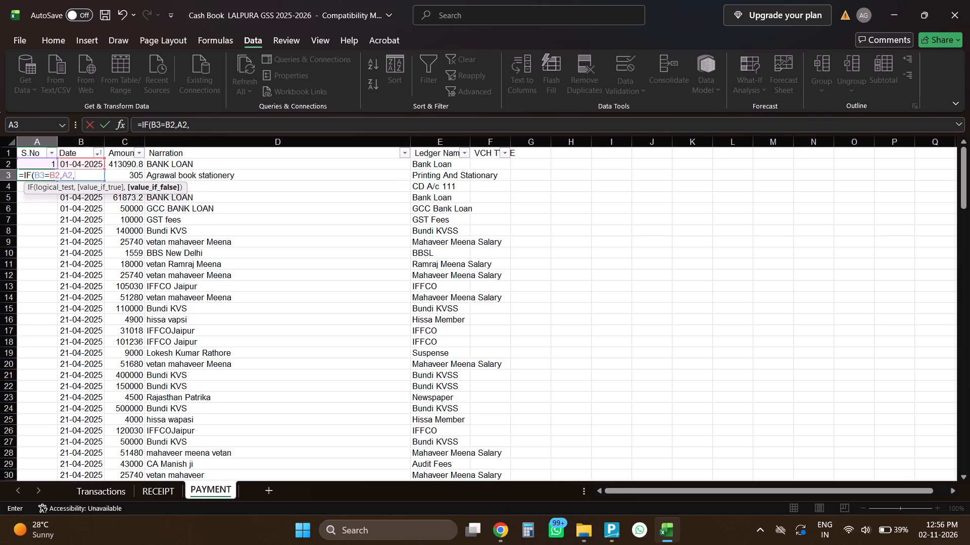
pyautogui.press('Up')
pyautogui.write('+1')
pyautogui.press('Return')
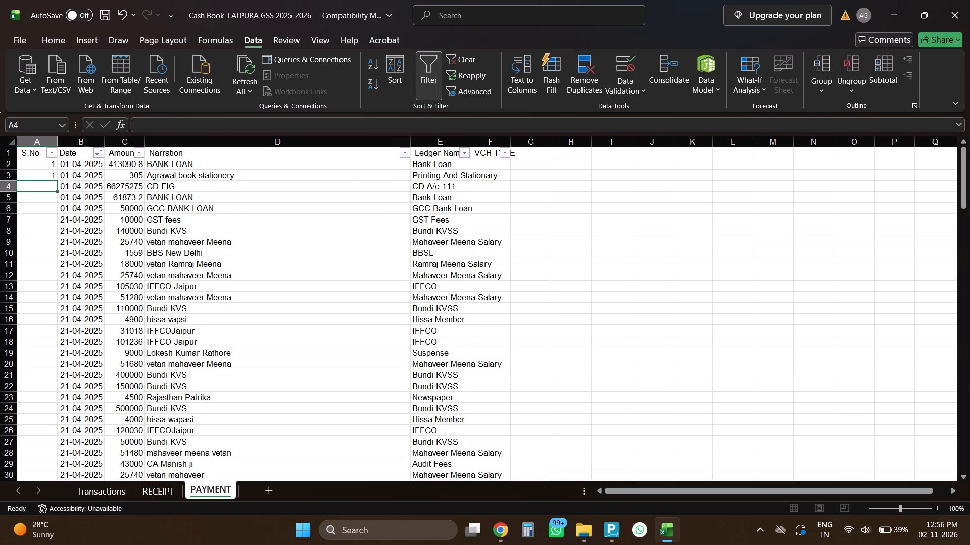
# Fill the serial number formula from A3 down through A151 and review the numbering on the PAYMENT sheet.
pyautogui.press('Up')
pyautogui.press('Right')
pyautogui.hotkey('ctrl', 'Down')
pyautogui.press('Left')
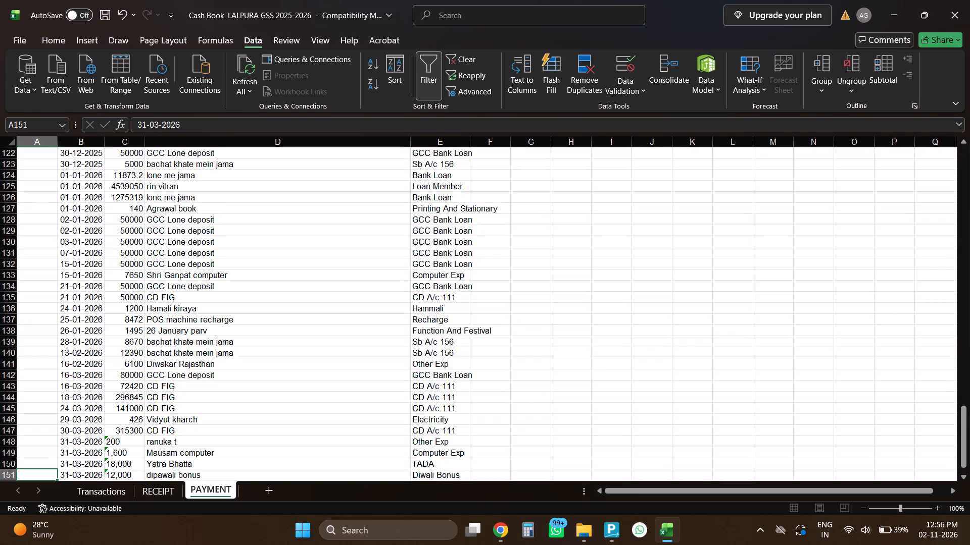
pyautogui.hotkey('ctrl', 'shift', 'Up')
pyautogui.hotkey('ctrl', 'd')
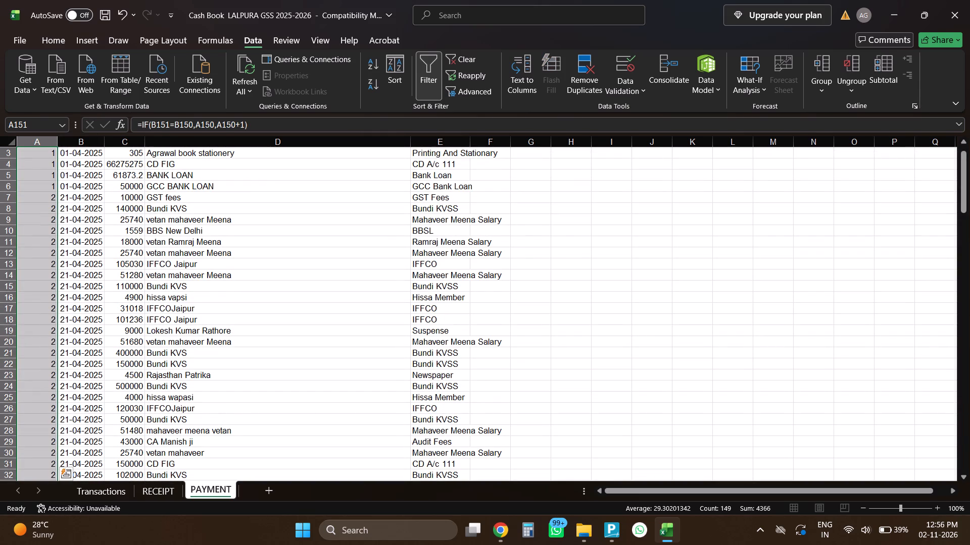
pyautogui.scroll(10, 255, 174)
pyautogui.scroll(-6, 255, 174)
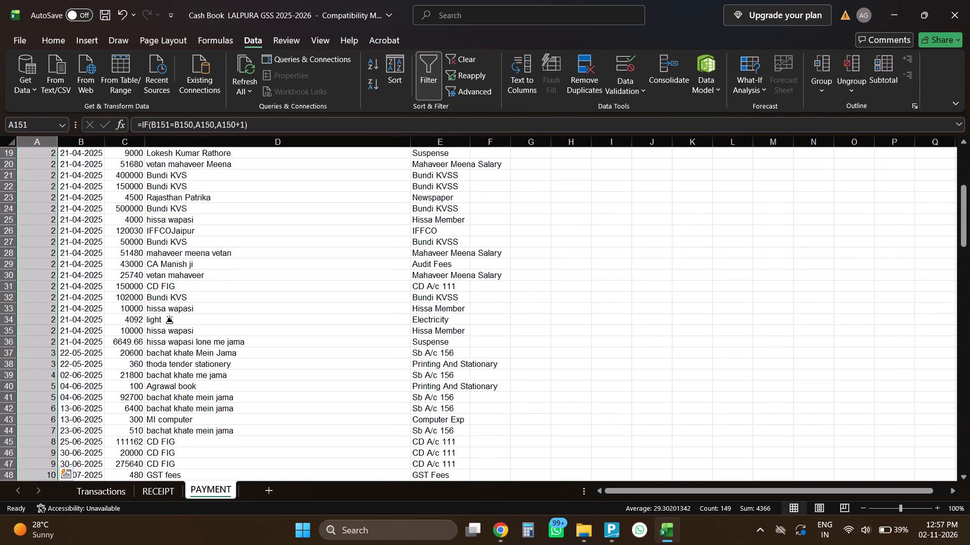
pyautogui.scroll(-20, 255, 174)
pyautogui.scroll(-16, 255, 174)
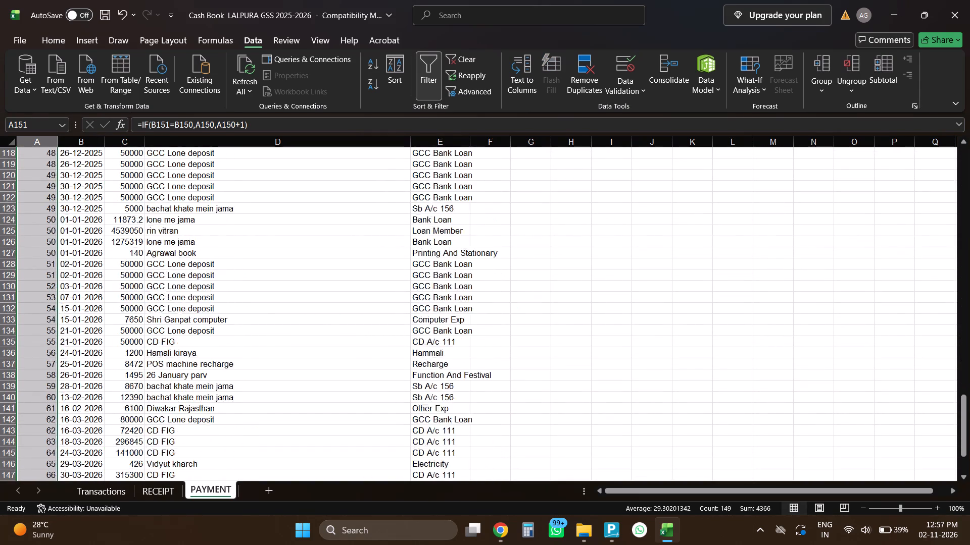
pyautogui.scroll(-3, 255, 174)
pyautogui.scroll(20, 255, 174)
pyautogui.scroll(15, 255, 174)
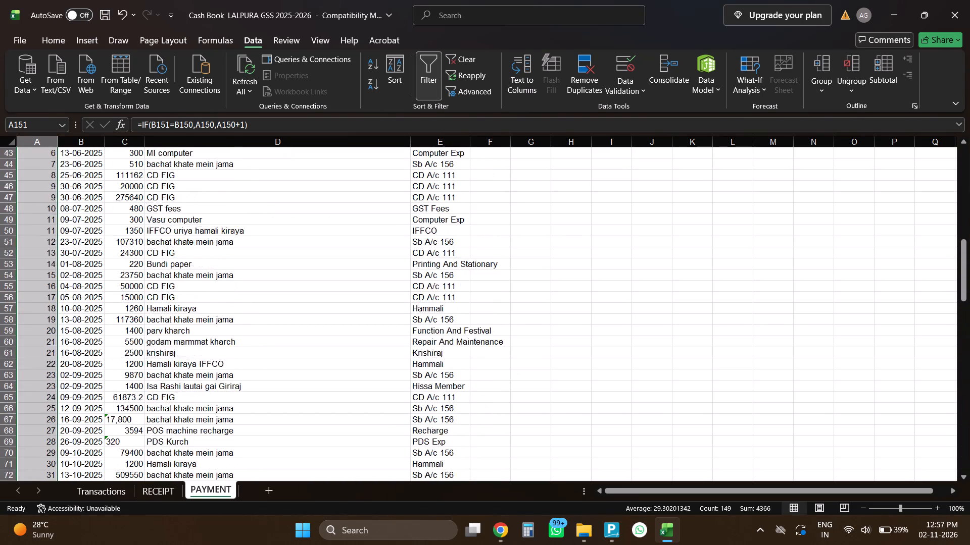
pyautogui.scroll(20, 255, 174)
pyautogui.scroll(3, 255, 174)
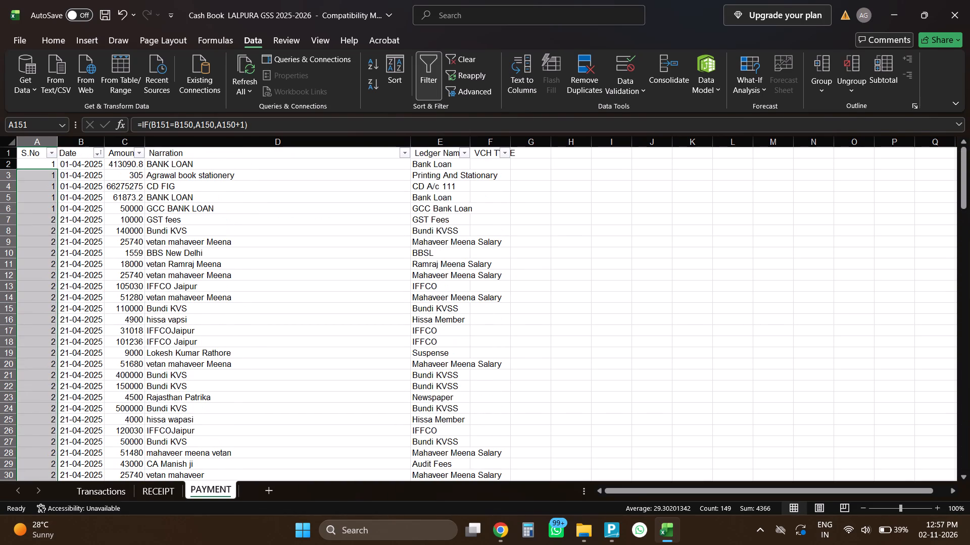
# Enter Payment as the VCH TYPE in F2 of the PAYMENT sheet and fill it down through F151.
pyautogui.click(283, 178)
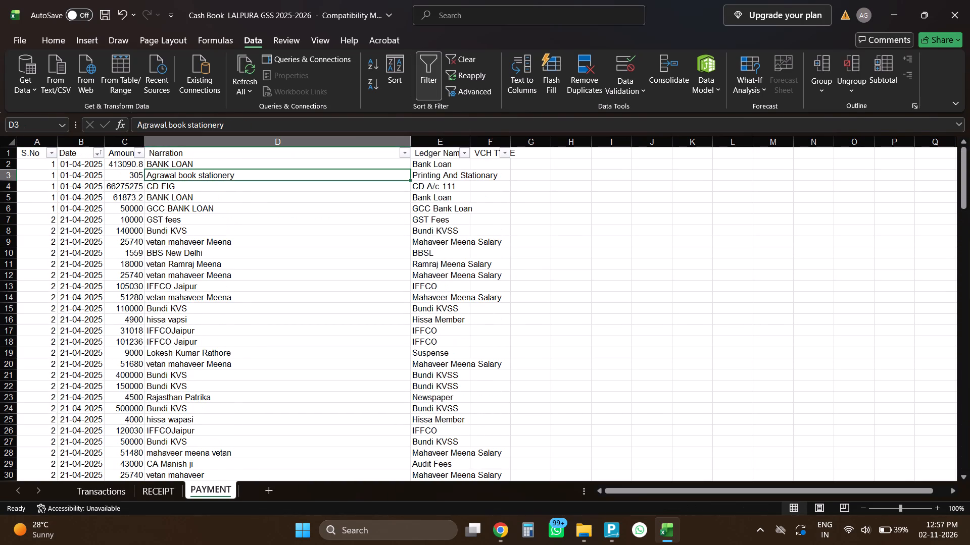
pyautogui.press('Right')
pyautogui.press('Right')
pyautogui.press('Up')
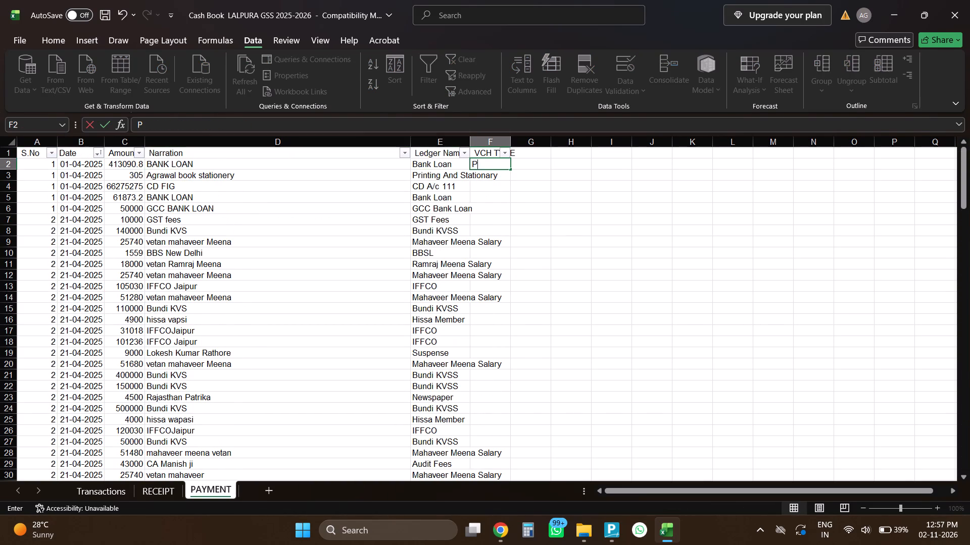
pyautogui.press('Return')
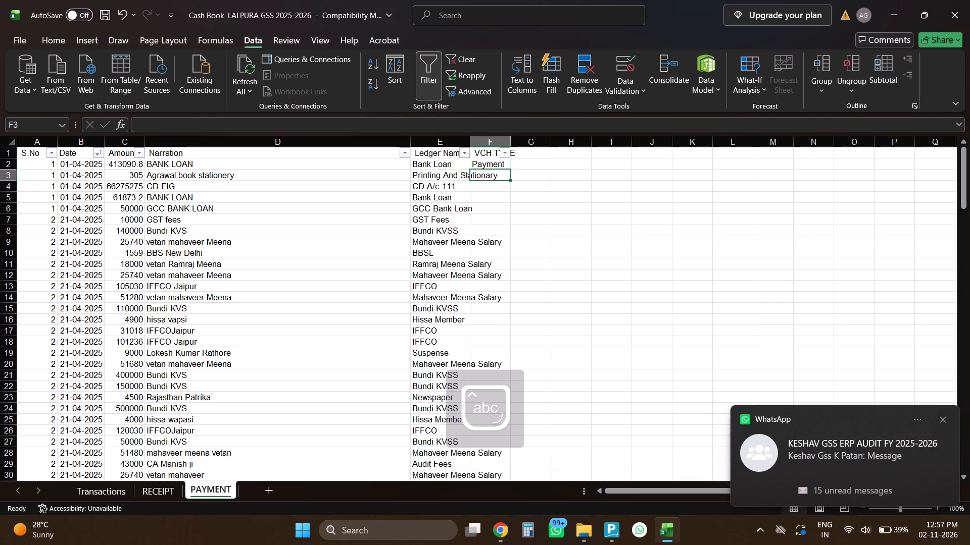
pyautogui.press('Up')
pyautogui.press('Left')
pyautogui.hotkey('ctrl', 'Down')
pyautogui.press('Right')
pyautogui.hotkey('ctrl', 'shift', 'Up')
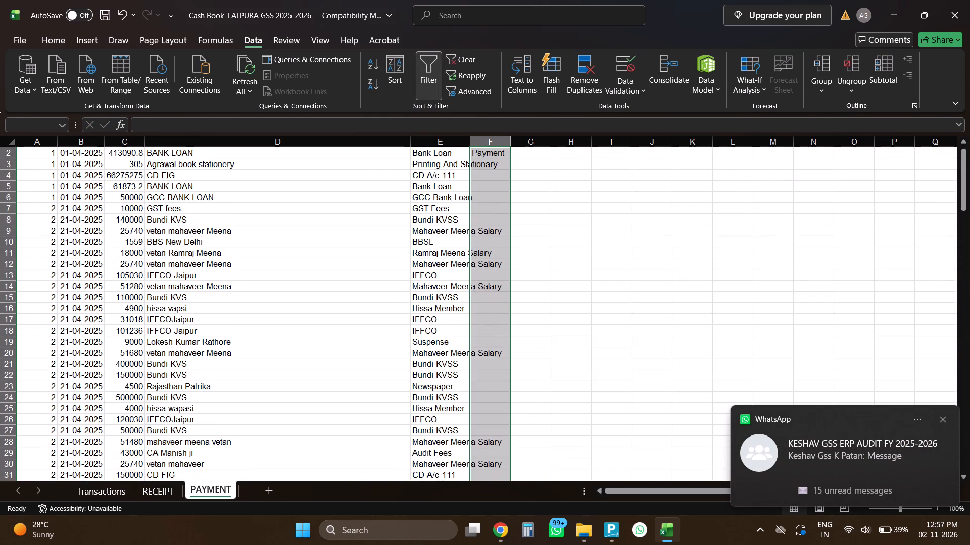
pyautogui.hotkey('ctrl', 'd')
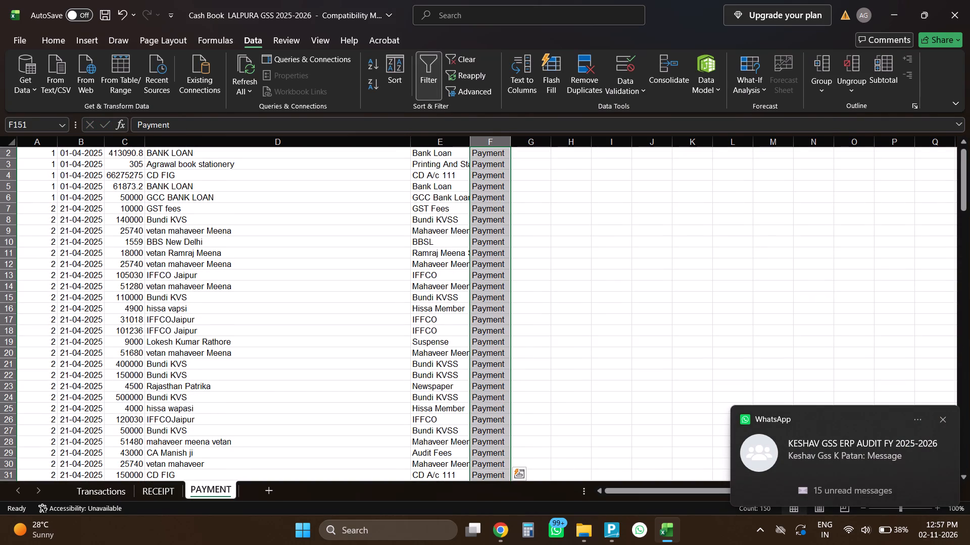
pyautogui.hotkey('ctrl', 'Up')
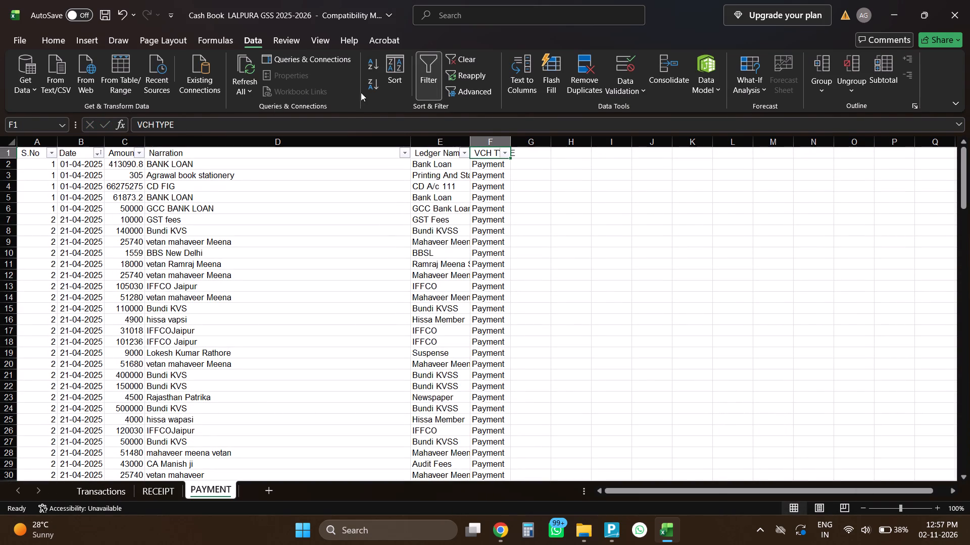
# Autofit the widths of columns A through F on the PAYMENT sheet.
pyautogui.doubleClick(513, 140)
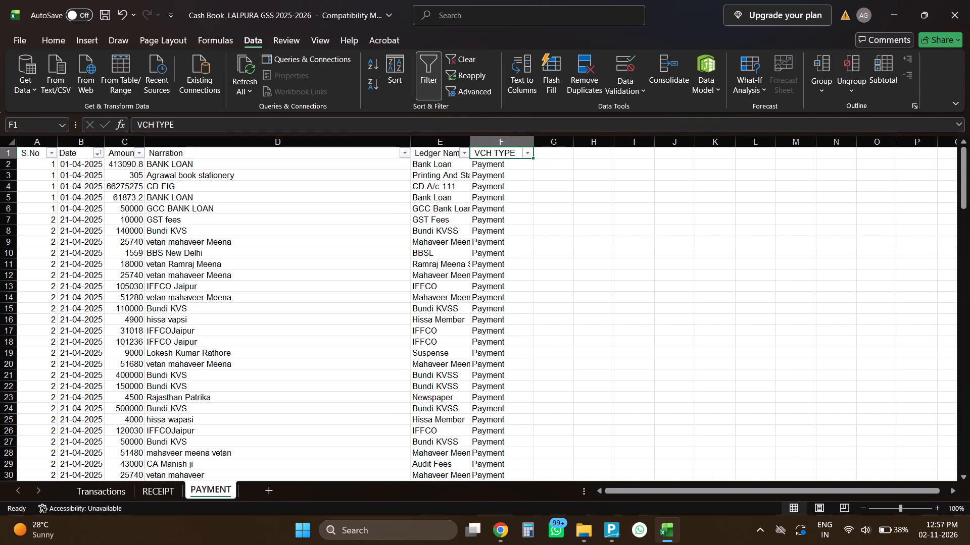
pyautogui.doubleClick(410, 143)
pyautogui.doubleClick(473, 143)
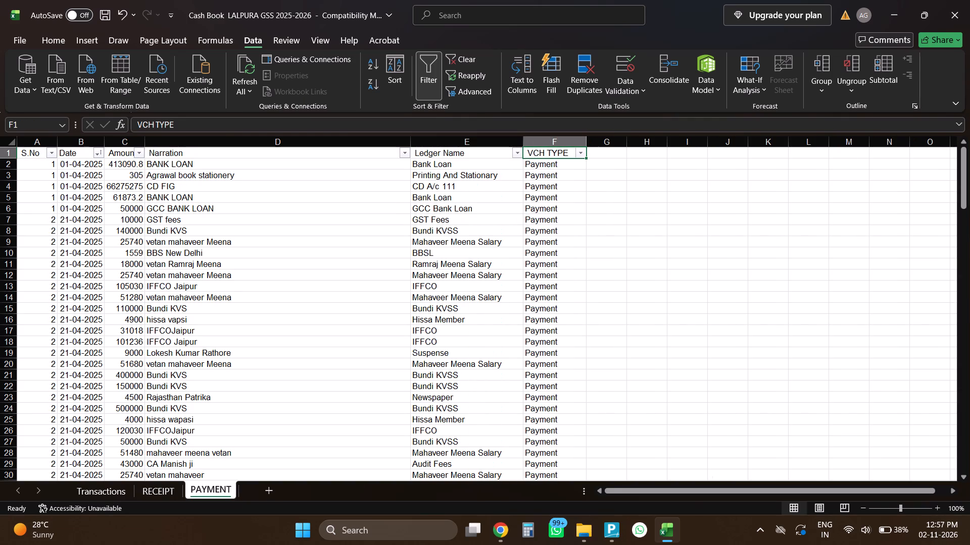
pyautogui.doubleClick(103, 141)
pyautogui.doubleClick(59, 144)
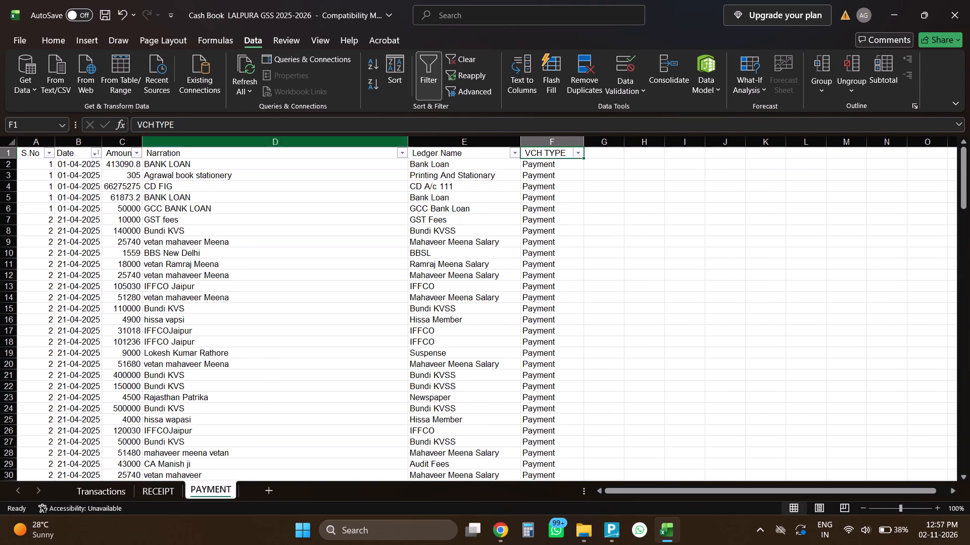
pyautogui.doubleClick(139, 142)
# Autofit the widths of columns A through F on the RECEIPT sheet.
pyautogui.click(119, 489)
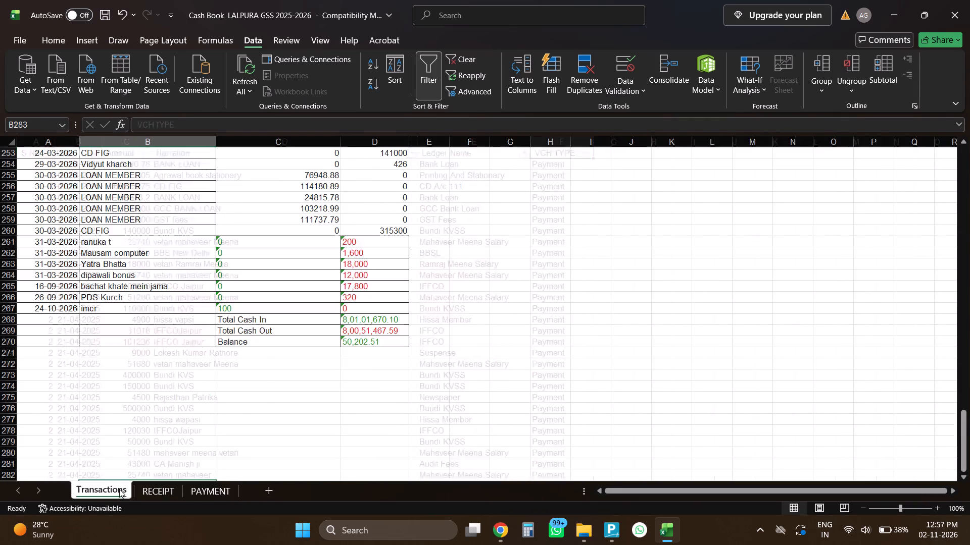
pyautogui.click(162, 490)
pyautogui.scroll(6, 162, 344)
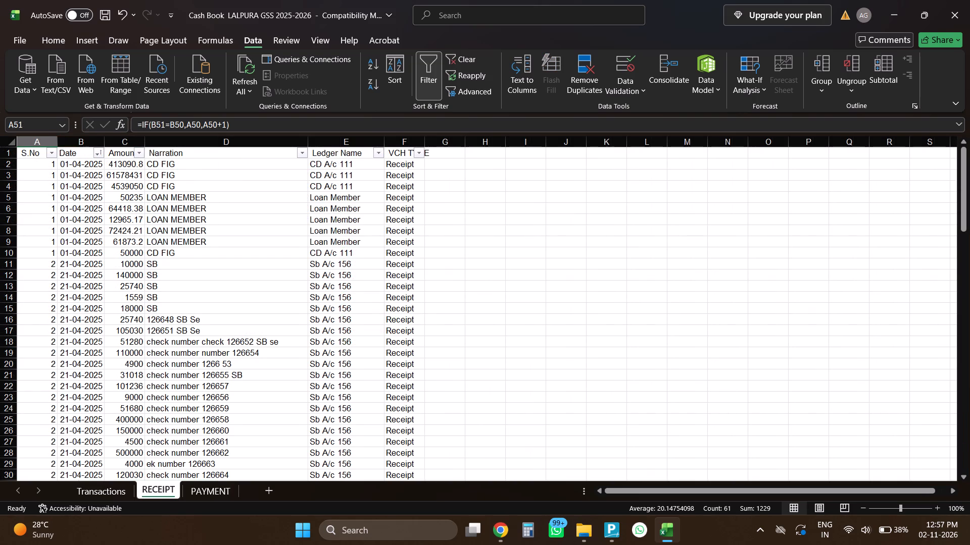
pyautogui.doubleClick(56, 142)
pyautogui.doubleClick(101, 138)
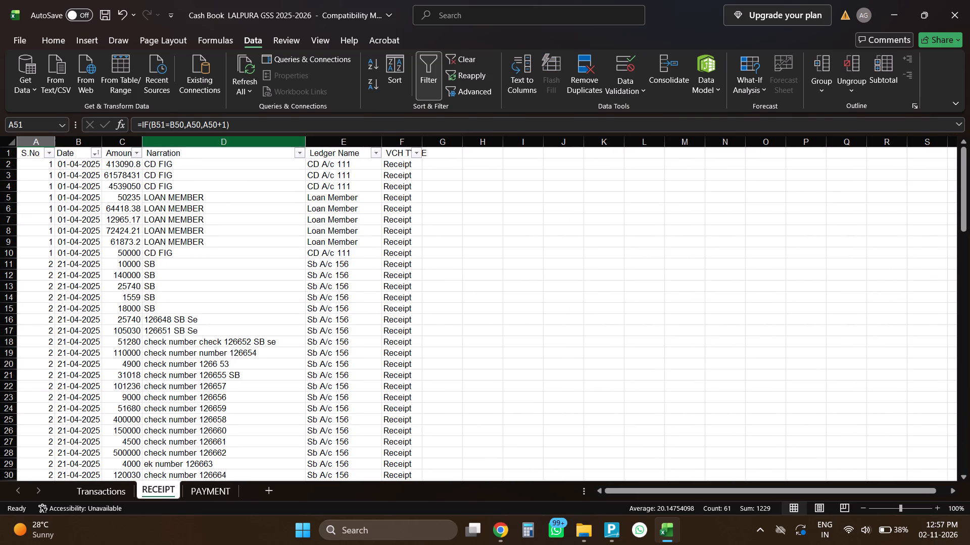
pyautogui.doubleClick(139, 140)
pyautogui.doubleClick(311, 138)
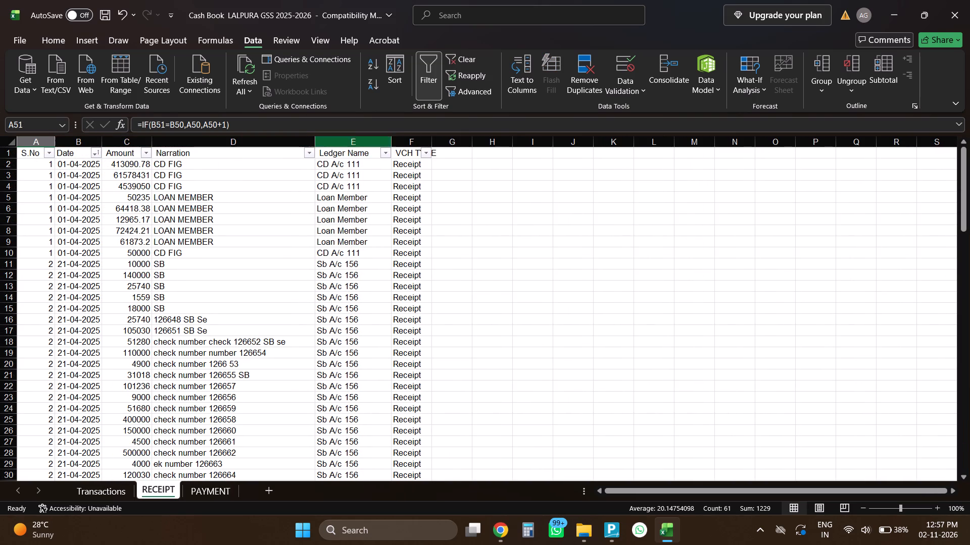
pyautogui.click(386, 140)
pyautogui.doubleClick(391, 141)
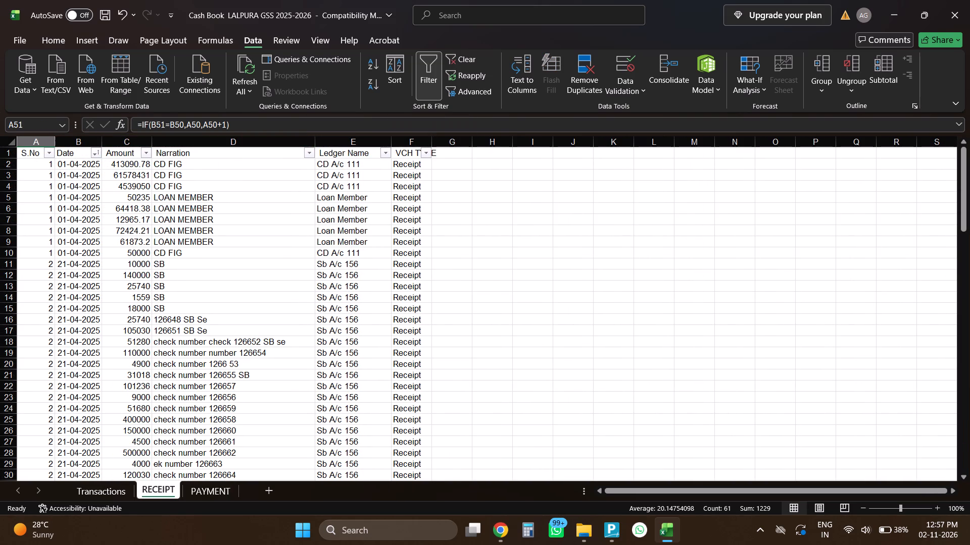
pyautogui.doubleClick(431, 142)
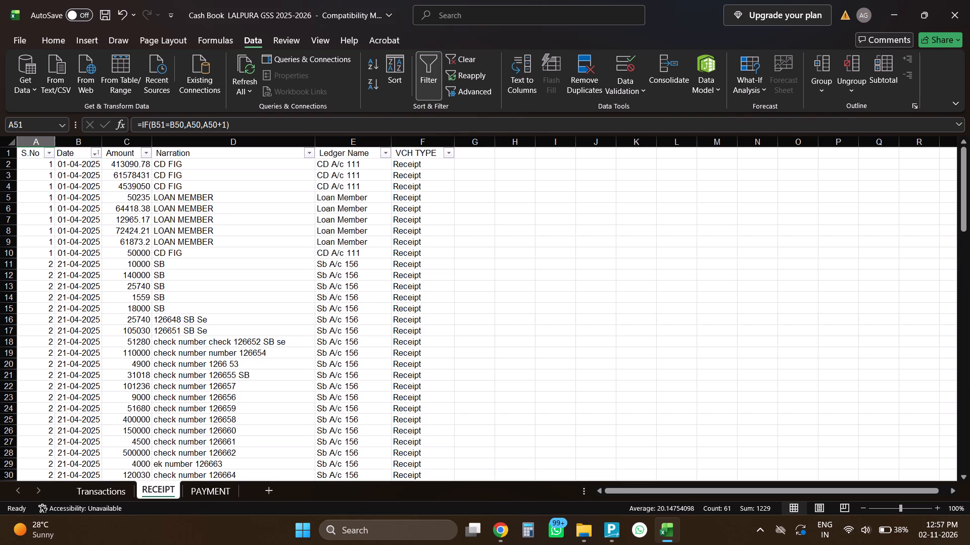
# Check the VCH TYPE filter values and look over the entries on the RECEIPT and PAYMENT sheets.
pyautogui.click(446, 151)
pyautogui.click(587, 211)
pyautogui.click(199, 493)
pyautogui.click(587, 148)
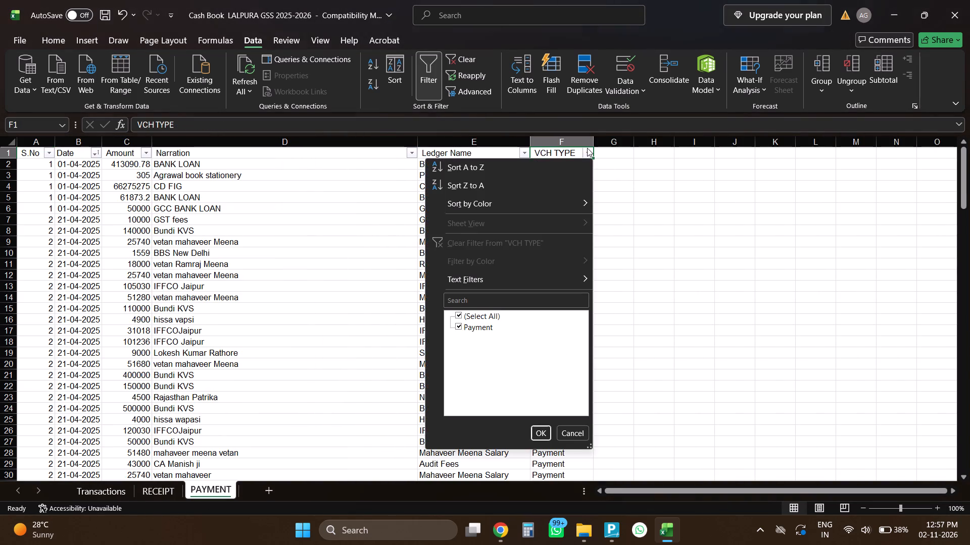
pyautogui.click(323, 355)
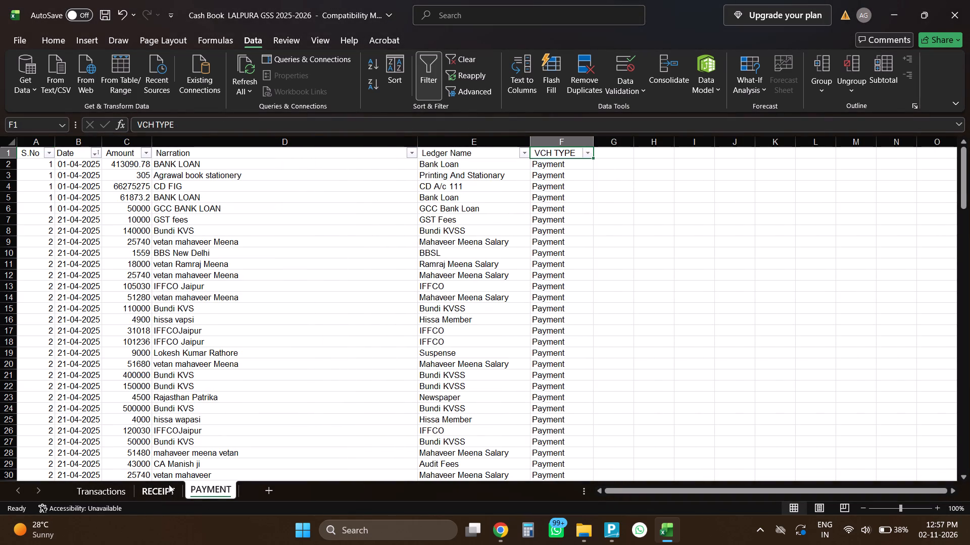
pyautogui.click(169, 484)
pyautogui.click(191, 493)
pyautogui.scroll(-7, 244, 438)
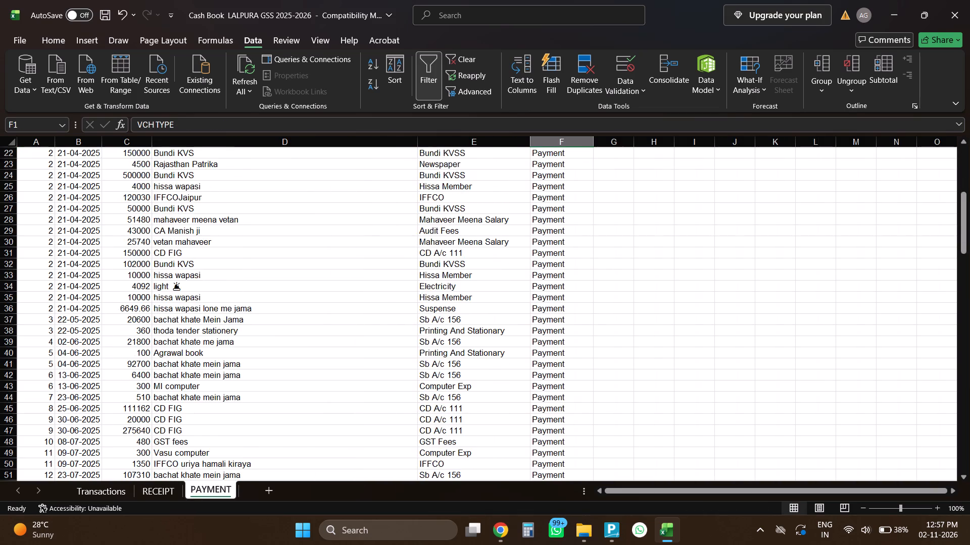
pyautogui.scroll(13, 244, 438)
# Add a new blank worksheet after the PAYMENT sheet.
pyautogui.click(263, 489)
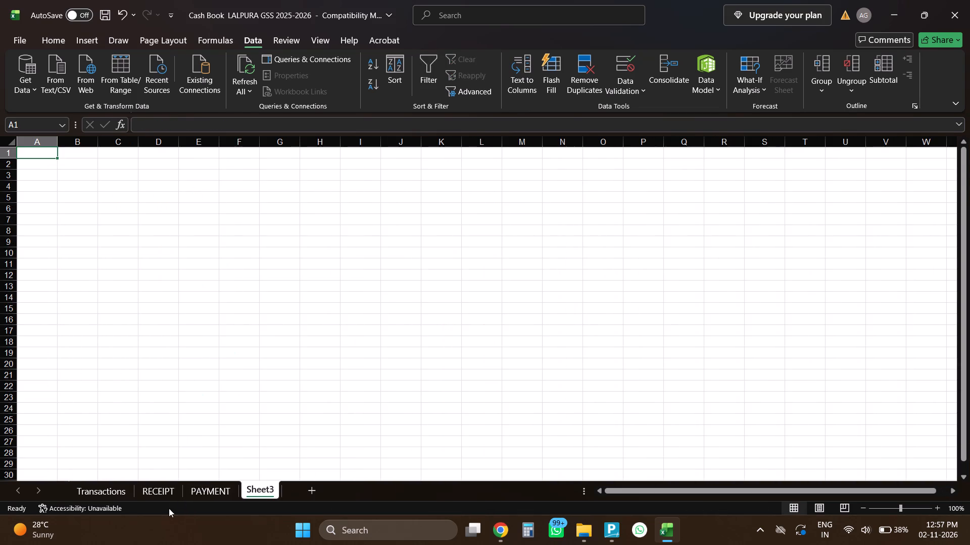
# Copy all ledger names below the heading on the RECEIPT sheet and paste them as values into Sheet3 starting at A4.
pyautogui.click(161, 493)
pyautogui.scroll(16, 204, 354)
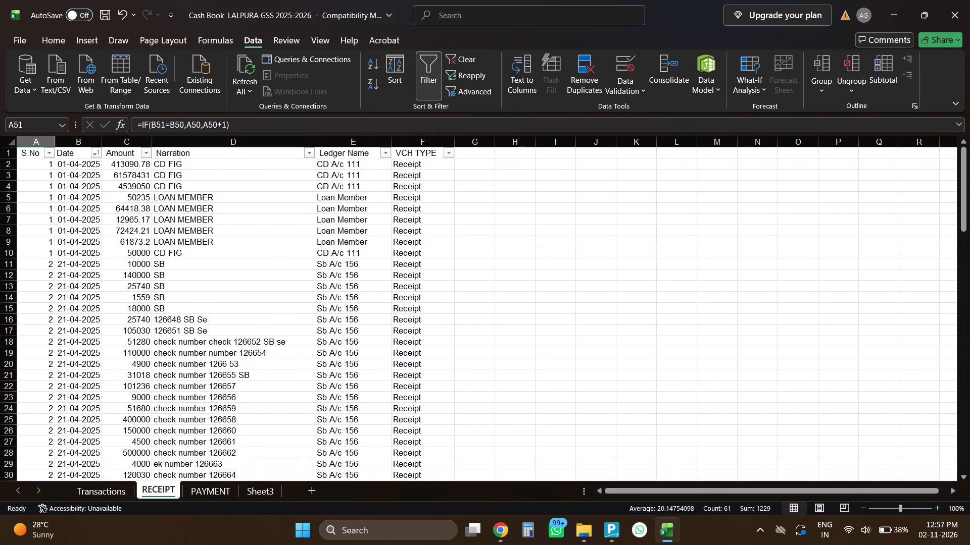
pyautogui.click(333, 162)
pyautogui.hotkey('ctrl', 'shift', 'Down')
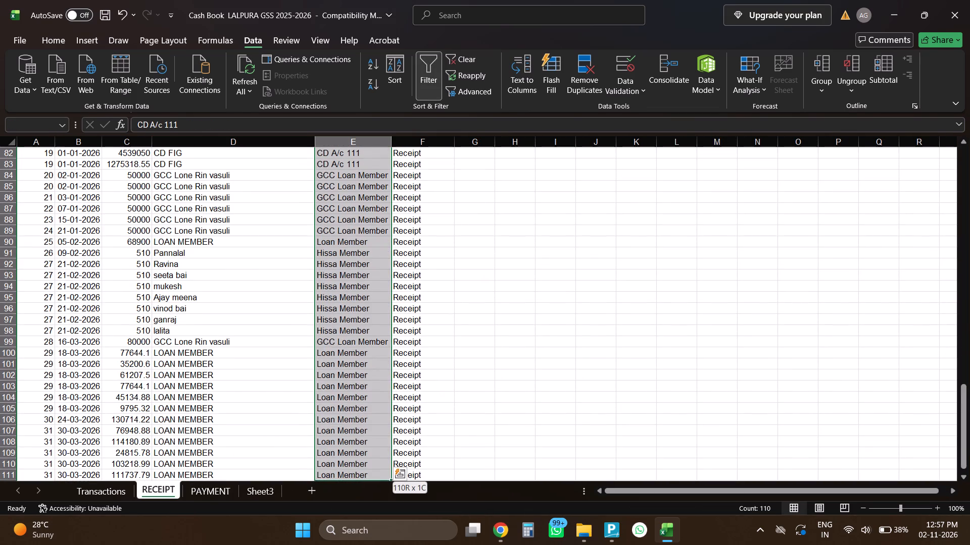
pyautogui.hotkey('ctrl', 'c')
pyautogui.click(249, 493)
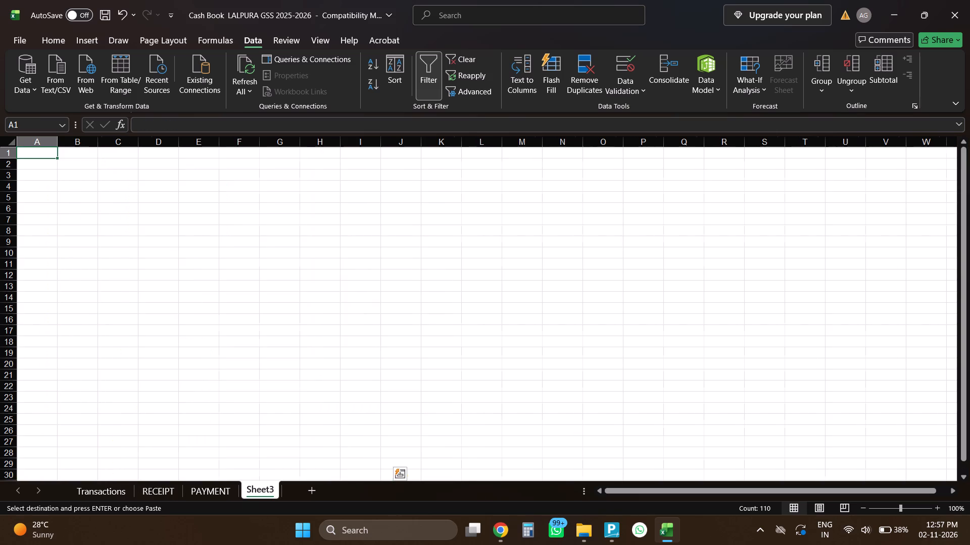
pyautogui.click(37, 188)
pyautogui.hotkey('ctrl', 'alt', 'v')
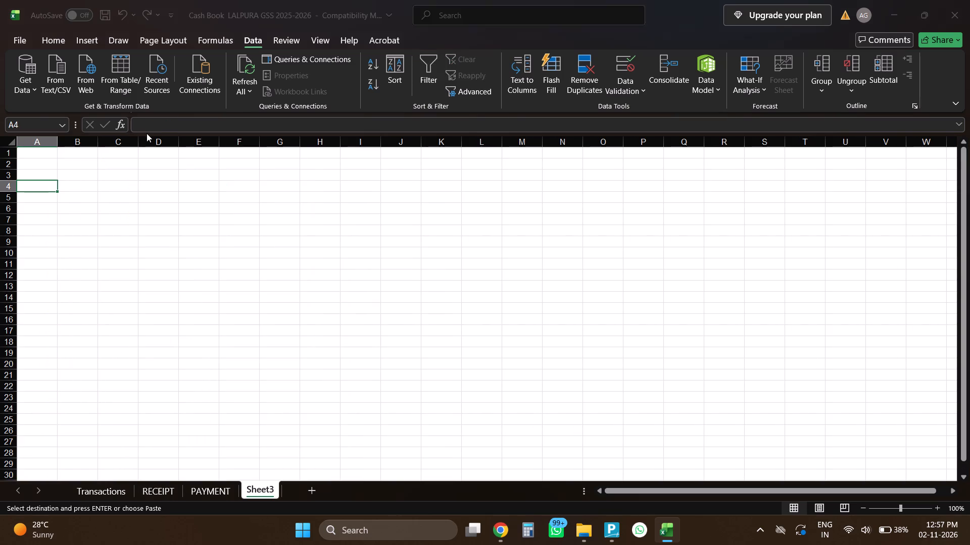
pyautogui.press('v')
pyautogui.press('Return')
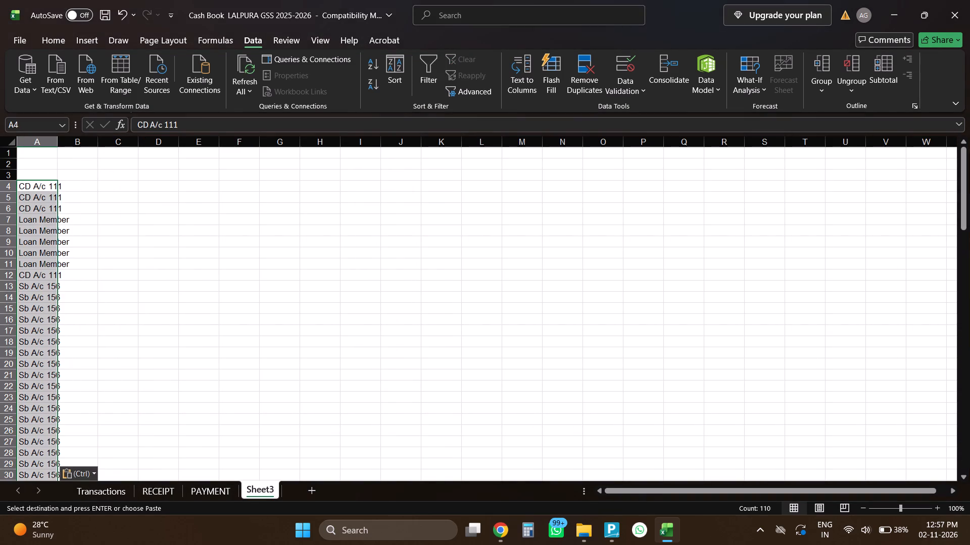
# Copy all ledger names from the PAYMENT sheet and paste them as values directly below the list on Sheet3, starting at A114.
pyautogui.hotkey('ctrl', 'Down')
pyautogui.press('Down')
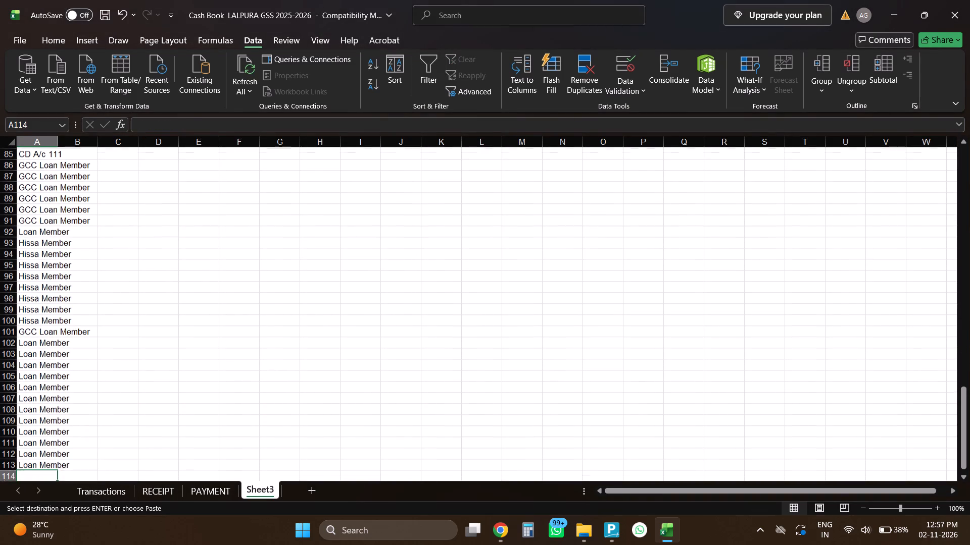
pyautogui.click(202, 485)
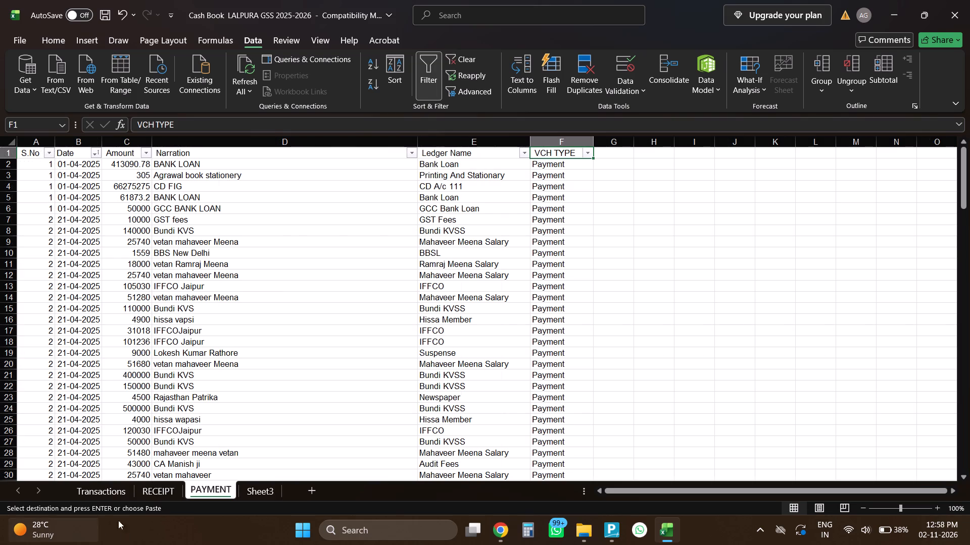
pyautogui.click(156, 501)
pyautogui.click(193, 495)
pyautogui.scroll(14, 321, 324)
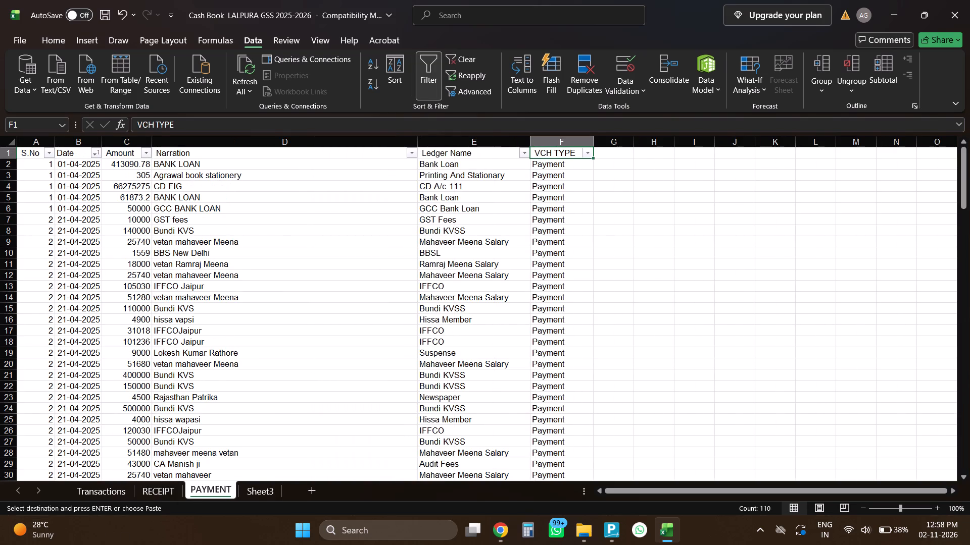
pyautogui.click(447, 166)
pyautogui.hotkey('ctrl', 'shift', 'Down')
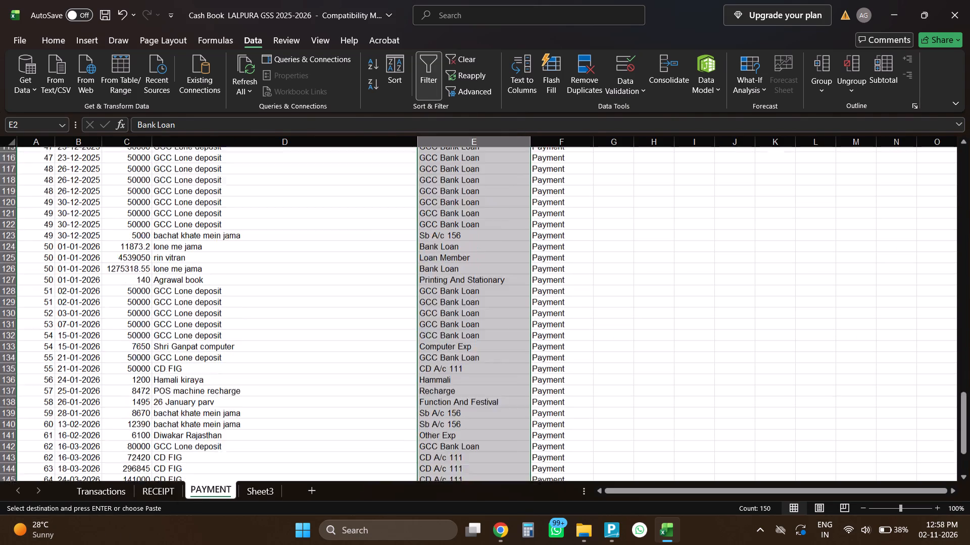
pyautogui.hotkey('ctrl', 'c')
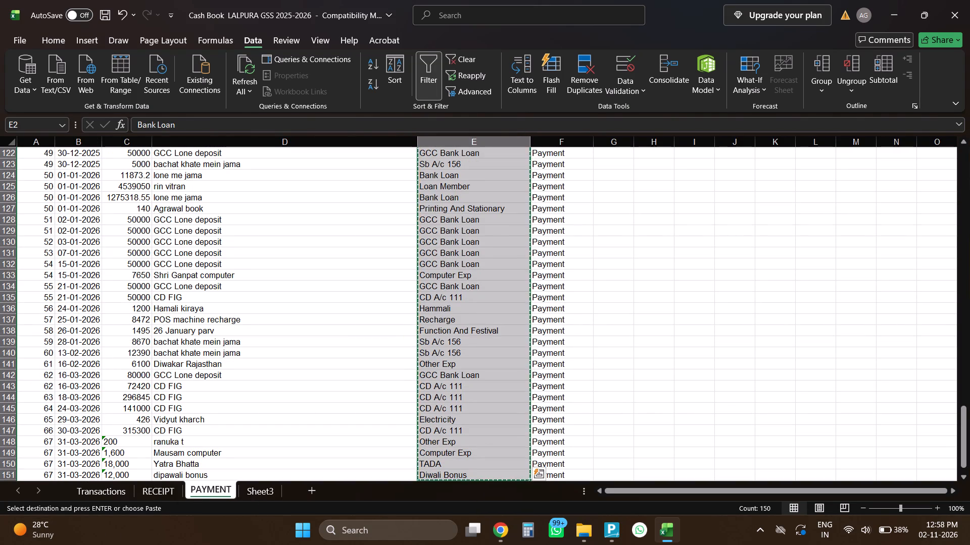
pyautogui.scroll(-3, 367, 360)
pyautogui.click(257, 488)
pyautogui.scroll(-1, 230, 362)
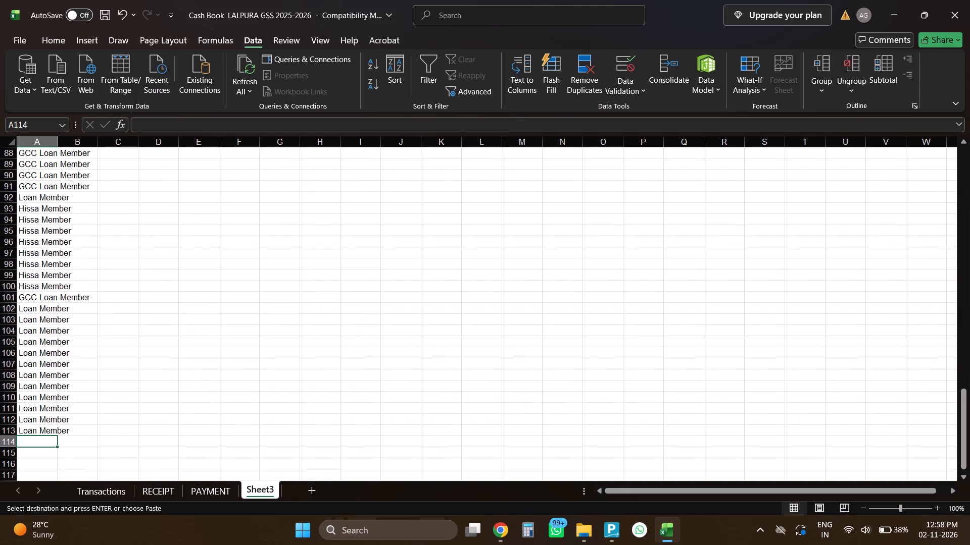
pyautogui.scroll(1, 230, 362)
pyautogui.hotkey('ctrl', 'alt', 'v')
pyautogui.press('v')
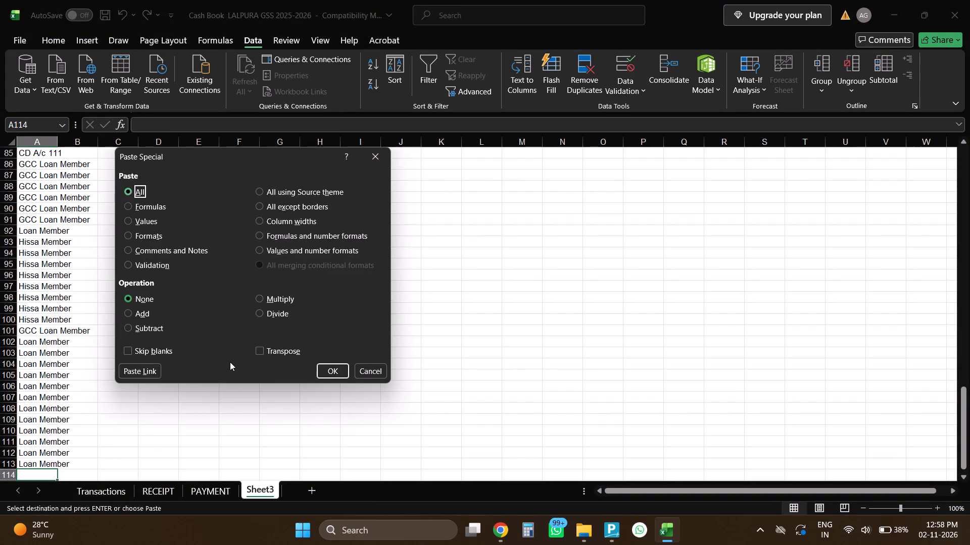
pyautogui.press('Return')
pyautogui.scroll(-14, 220, 379)
pyautogui.scroll(15, 220, 380)
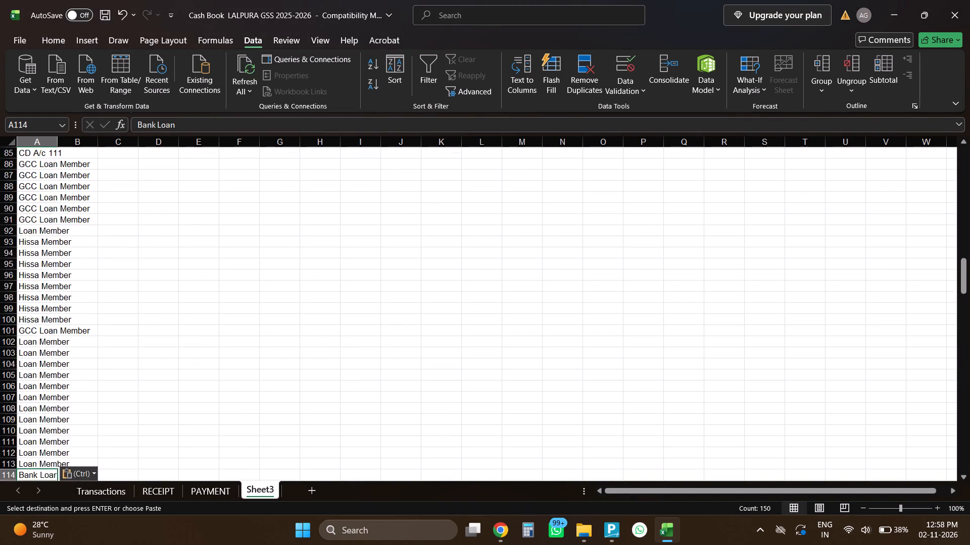
pyautogui.scroll(20, 218, 379)
pyautogui.scroll(20, 218, 379)
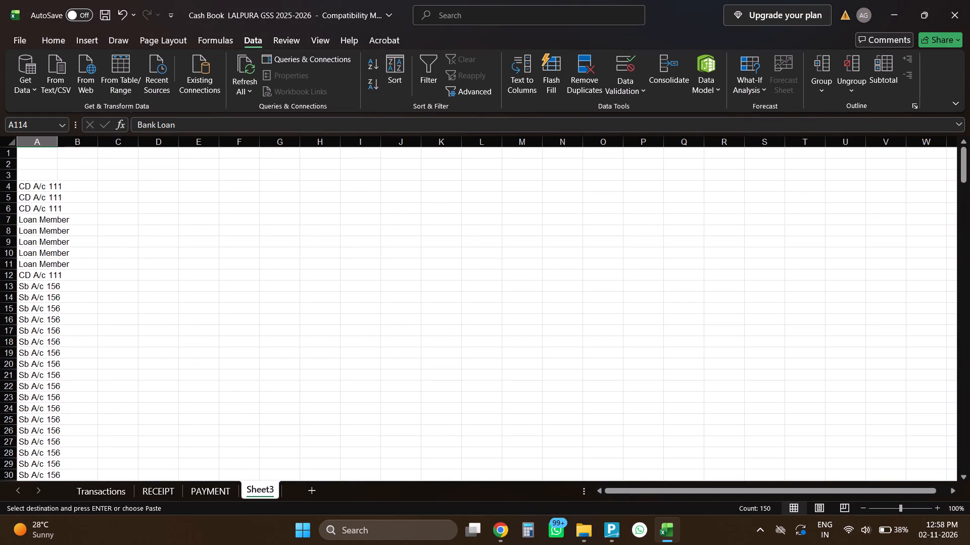
# Enter the headings Ledger in A3 and Group in B3 above the combined list on Sheet3.
pyautogui.click(38, 178)
pyautogui.write('edger')
pyautogui.press('Return')
pyautogui.press('Up')
pyautogui.press('Right')
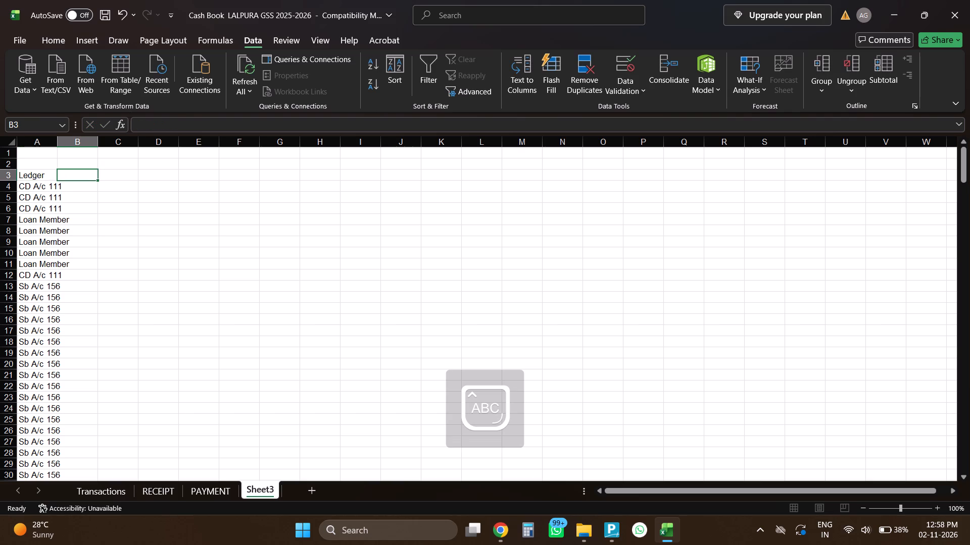
pyautogui.press('Return')
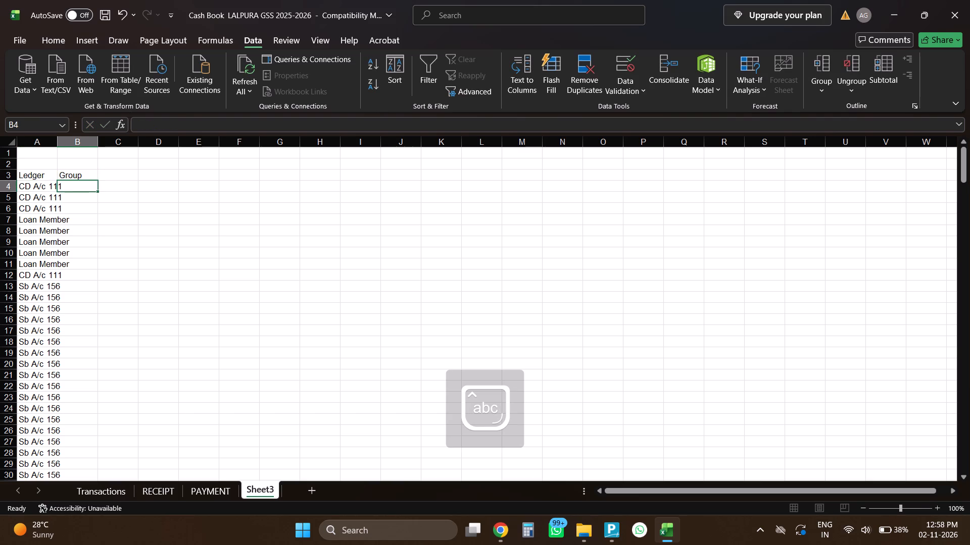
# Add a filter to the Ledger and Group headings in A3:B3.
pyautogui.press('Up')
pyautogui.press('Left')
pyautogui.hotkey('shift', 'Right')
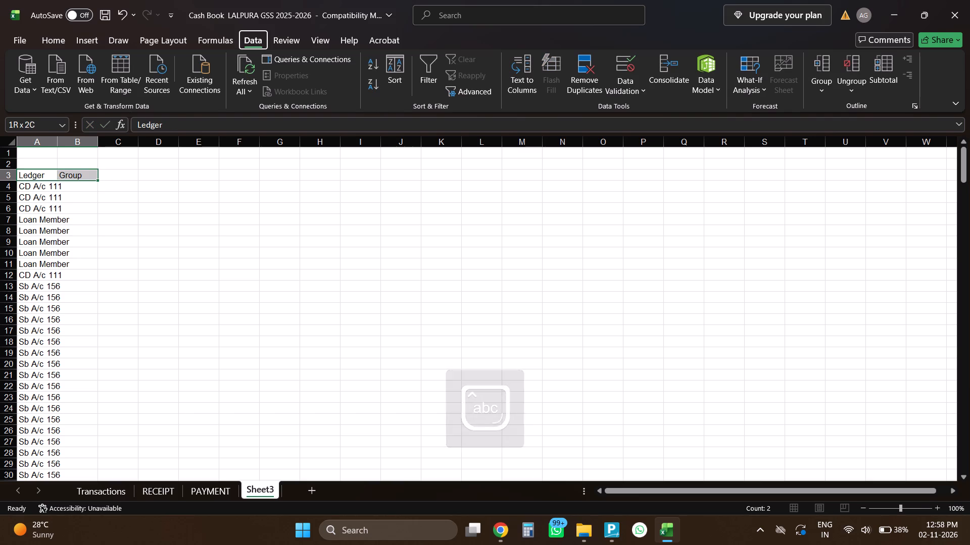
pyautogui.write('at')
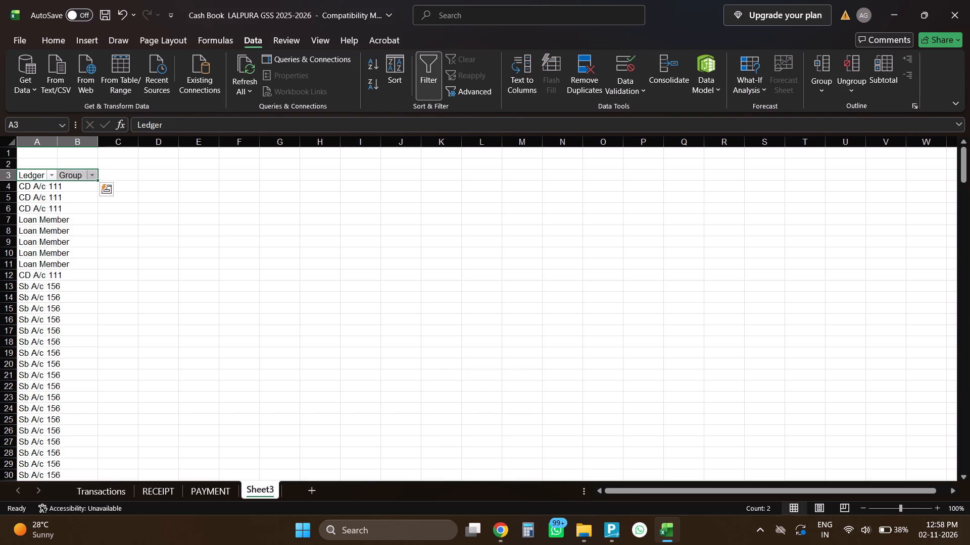
# Autofit the width of column A to the ledger names.
pyautogui.doubleClick(58, 141)
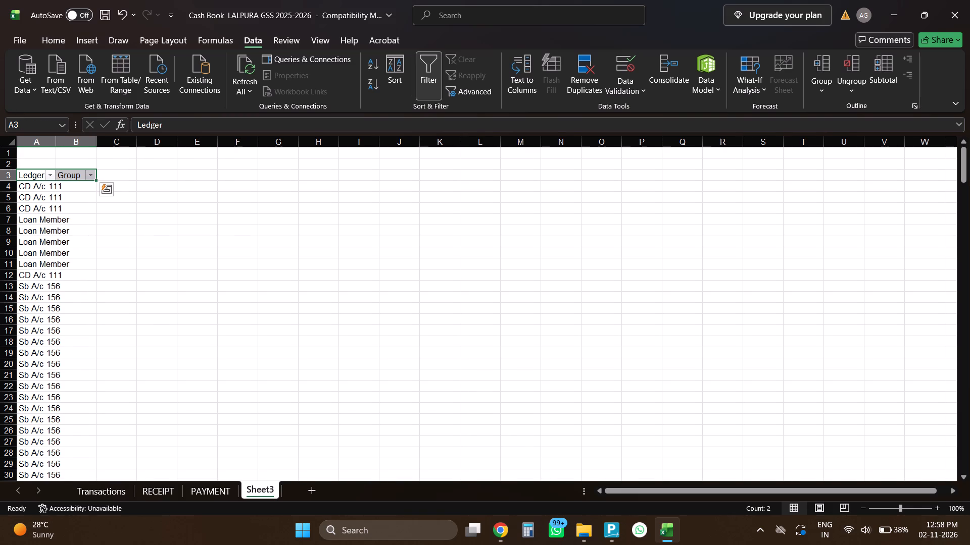
pyautogui.doubleClick(54, 146)
# Remove duplicate values from the whole of column A, treating the data as having no headers.
pyautogui.click(78, 141)
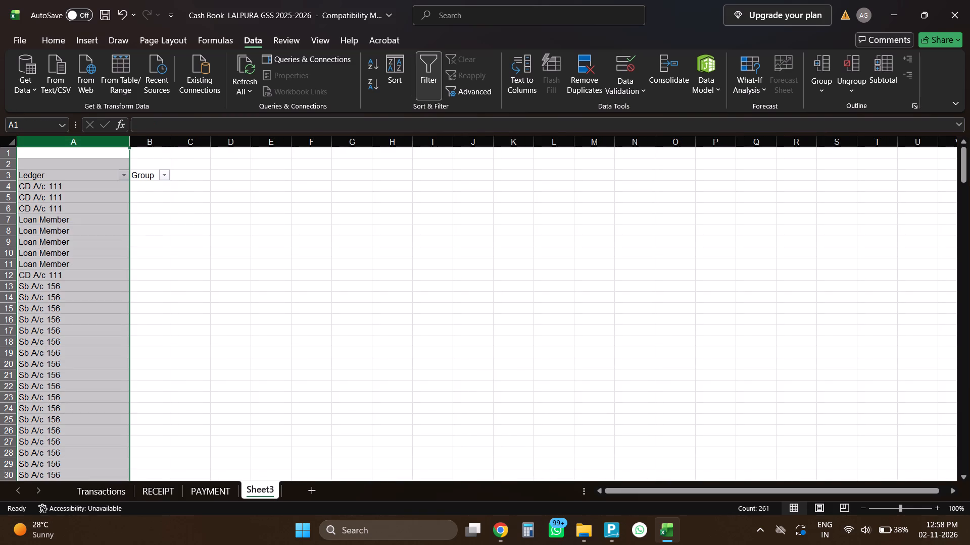
pyautogui.click(57, 33)
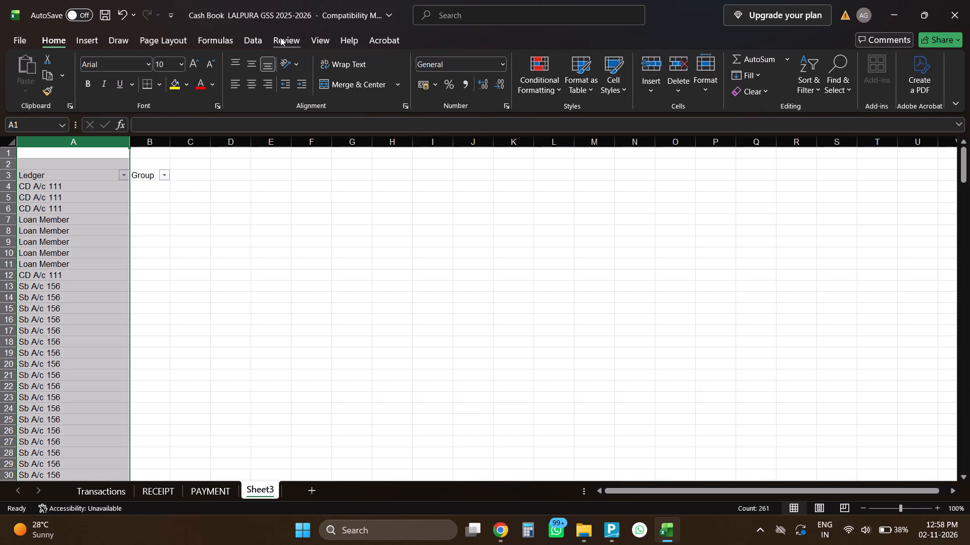
pyautogui.click(247, 39)
pyautogui.click(599, 79)
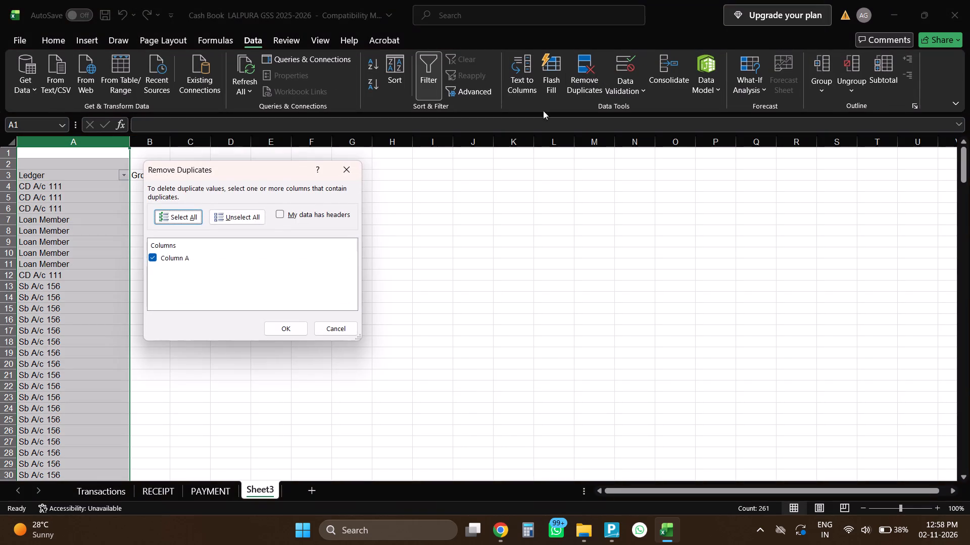
pyautogui.click(281, 323)
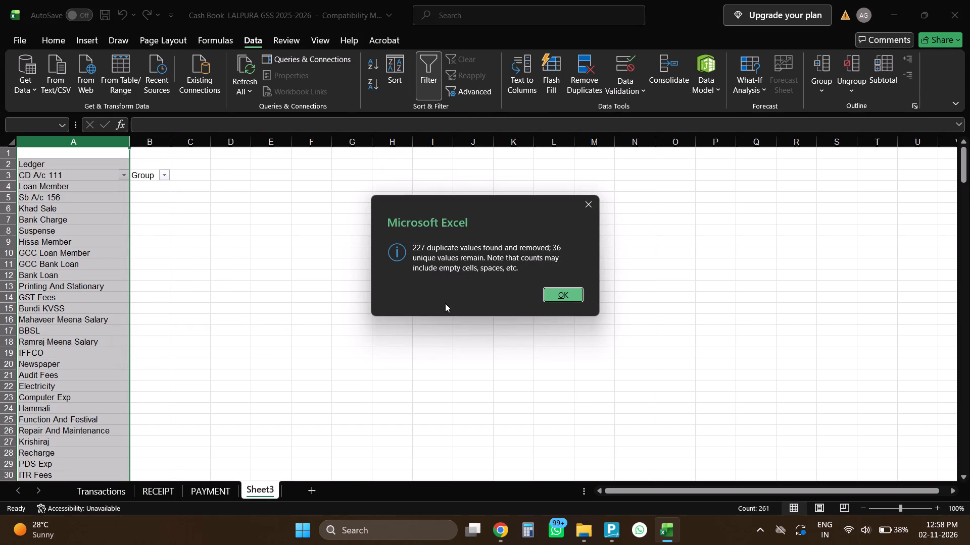
pyautogui.click(552, 295)
pyautogui.scroll(-7, 148, 294)
pyautogui.scroll(6, 158, 292)
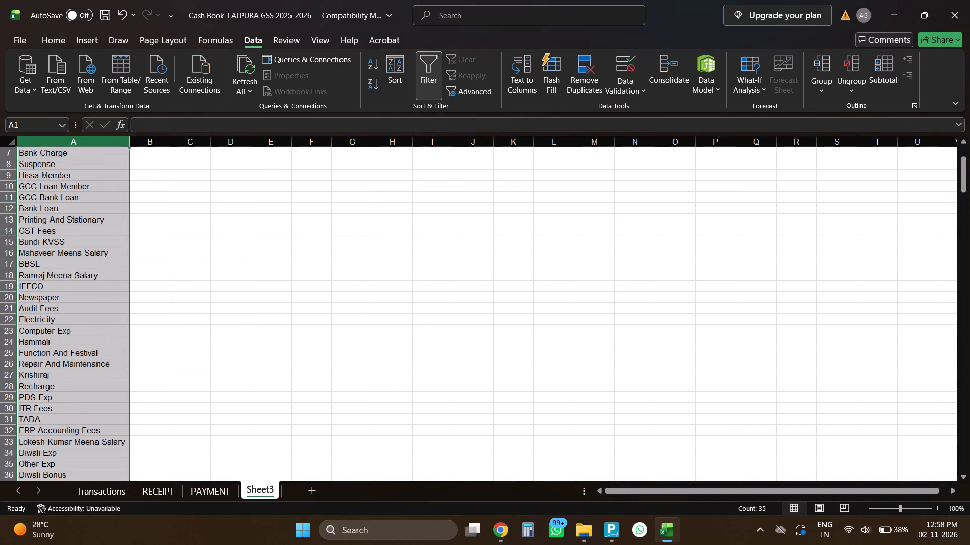
pyautogui.scroll(14, 158, 292)
# Clear the Group heading and filter from row 3, and enter Group in B2 beside the Ledger heading.
pyautogui.click(165, 283)
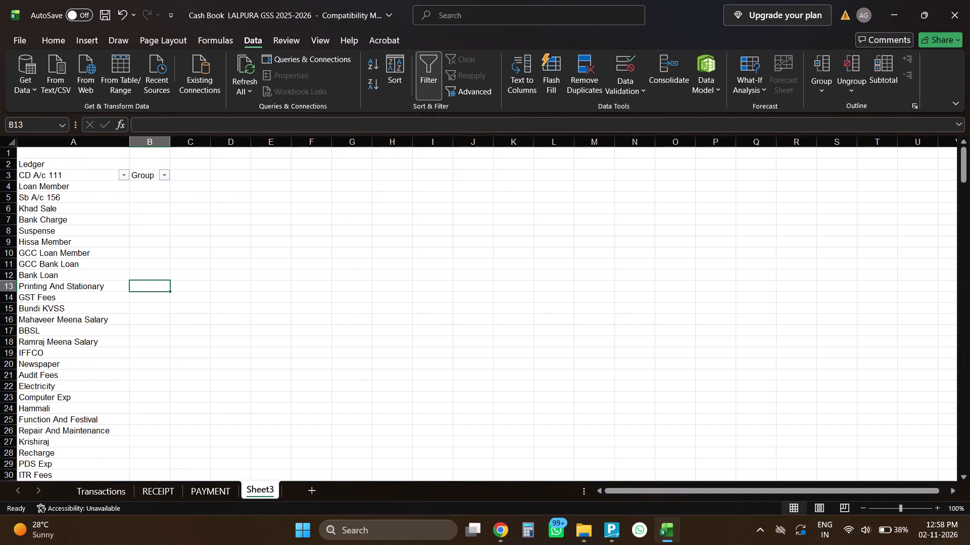
pyautogui.click(147, 163)
pyautogui.click(148, 176)
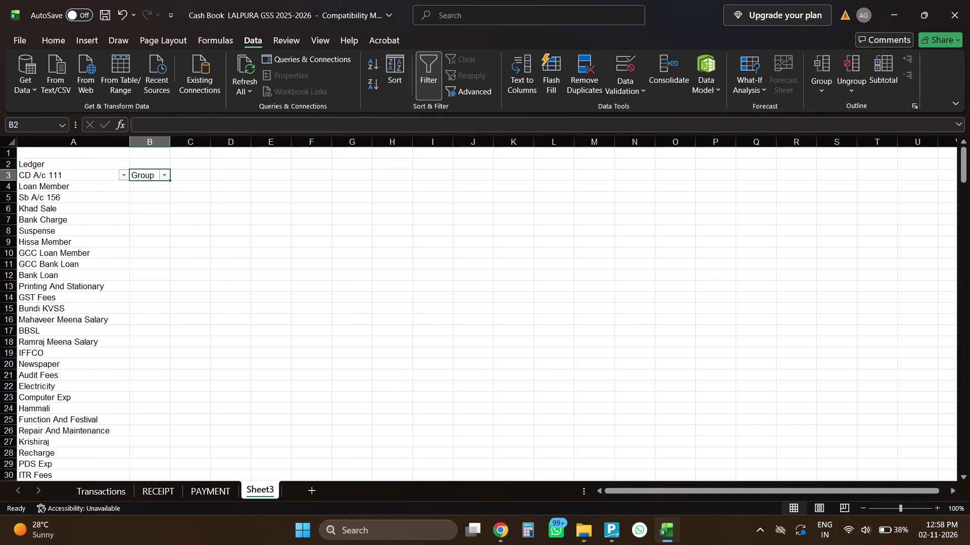
pyautogui.press('Delete')
pyautogui.press('Left')
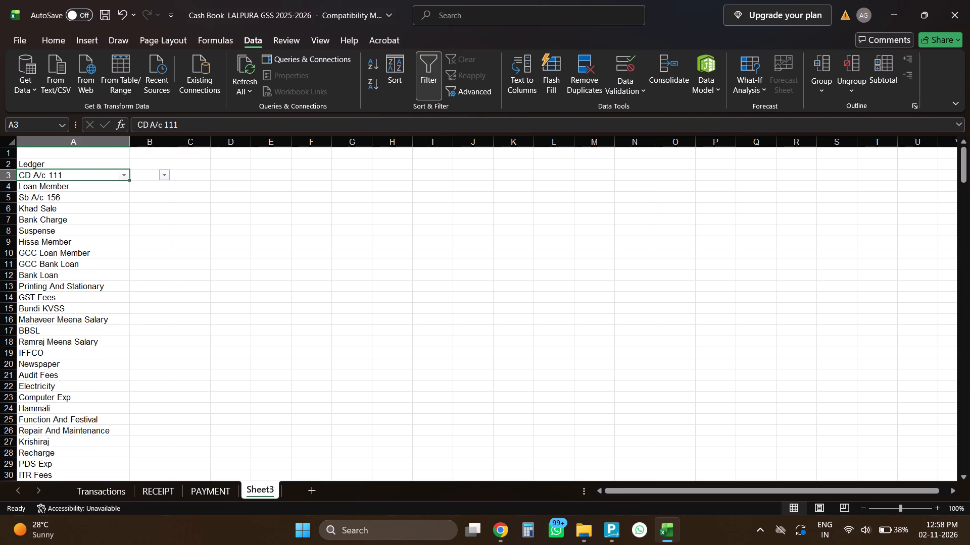
pyautogui.write('at')
pyautogui.press('Up')
pyautogui.press('Right')
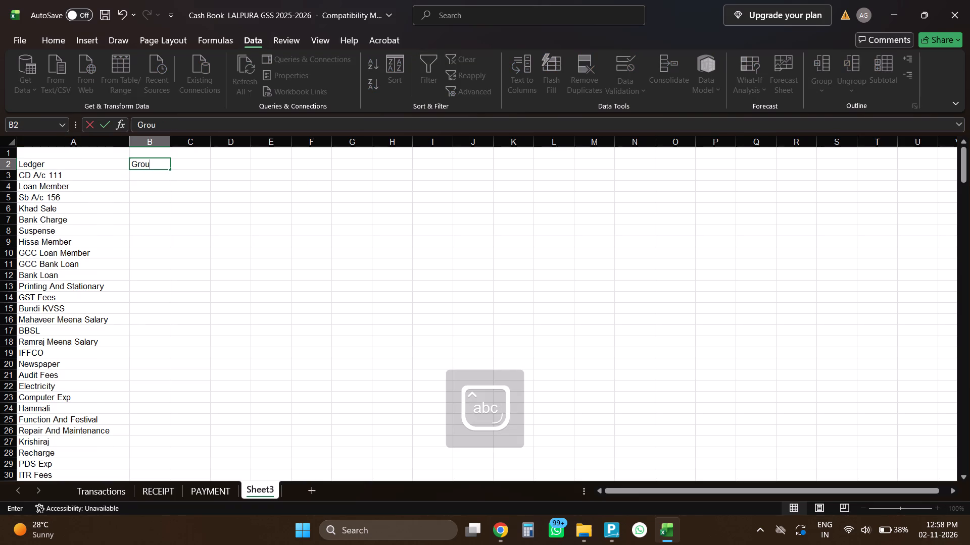
pyautogui.press('Return')
# Add a filter to the Ledger and Group headings in A2:B2.
pyautogui.press('Up')
pyautogui.press('Left')
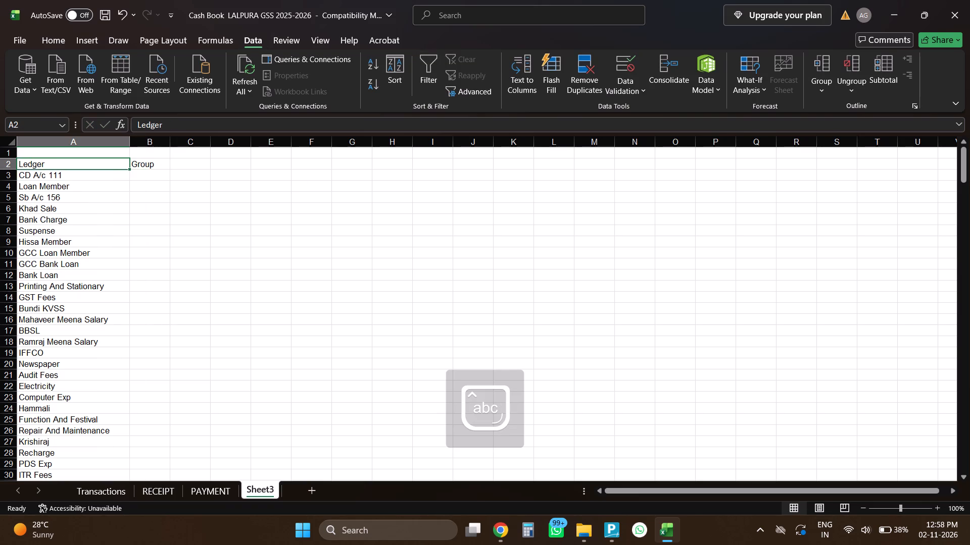
pyautogui.hotkey('shift', 'Right')
pyautogui.press('a')
pyautogui.press('Escape')
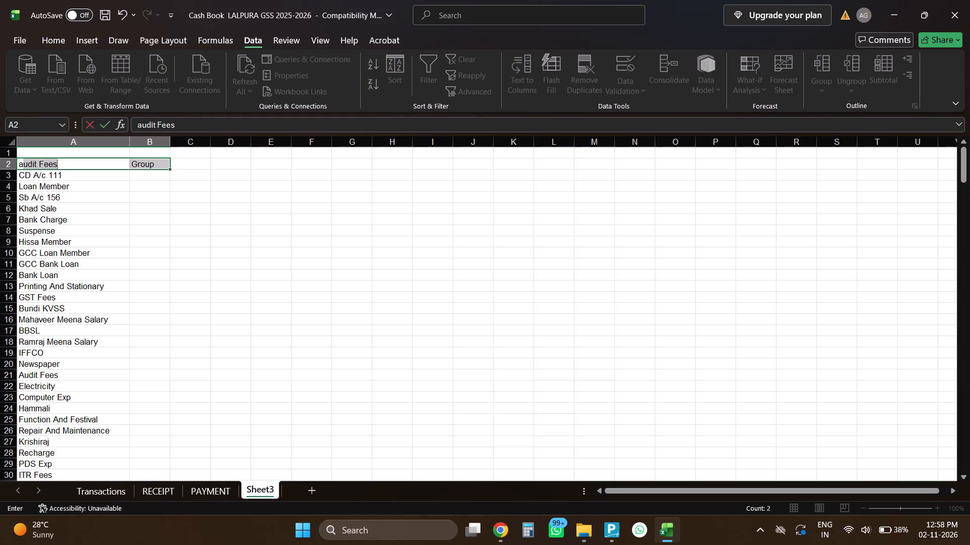
pyautogui.write('at')
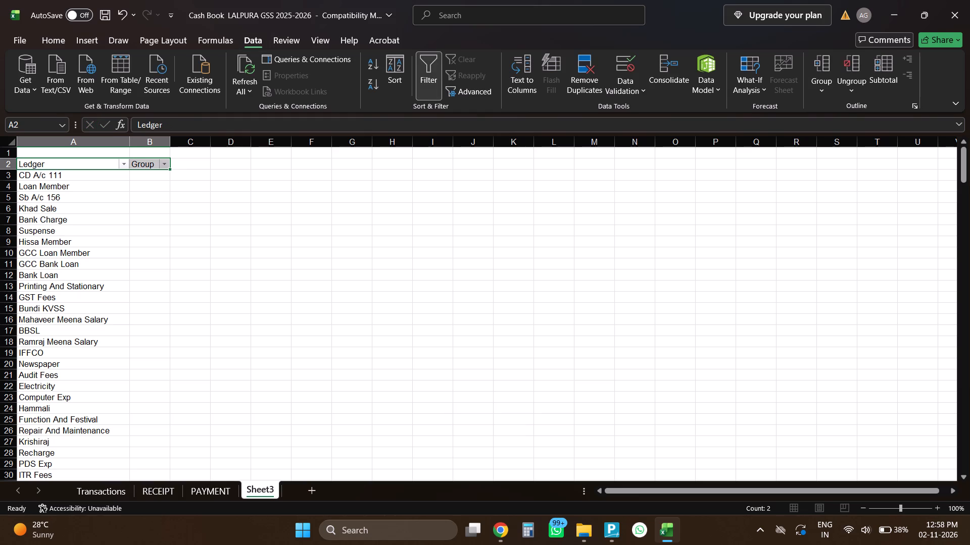
pyautogui.press('Return')
pyautogui.press('Down')
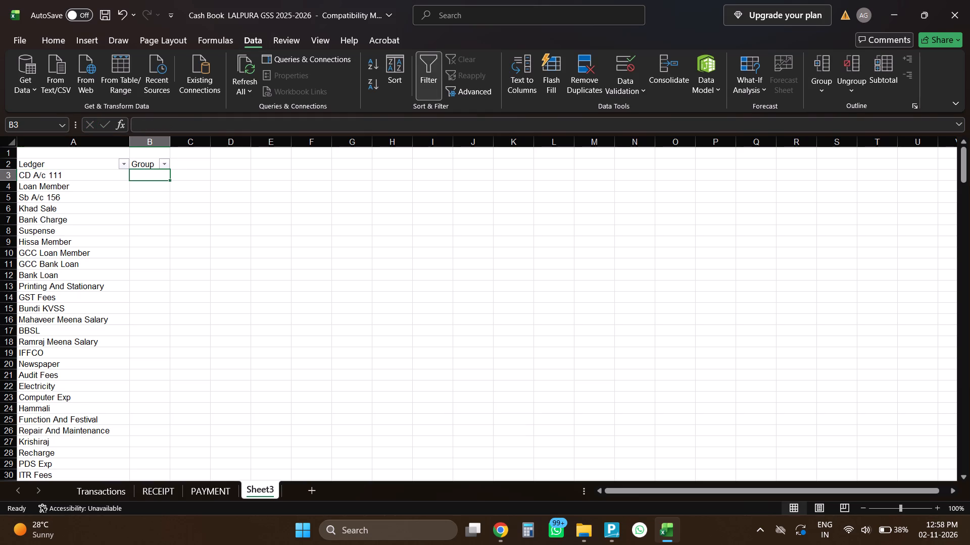
# Rename Sheet3 as GROUP.
pyautogui.doubleClick(259, 484)
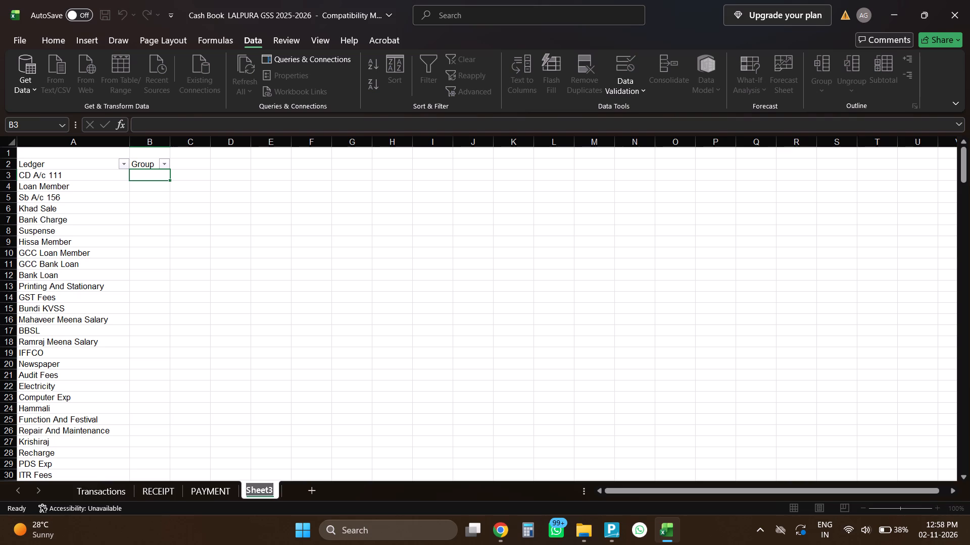
pyautogui.write('GROUP')
pyautogui.press('Return')
# Switch to TallyPrime, exit the ledger alteration and Educational Mode session, and choose to use the license from the network.
pyautogui.hotkey('alt', 'Tab')
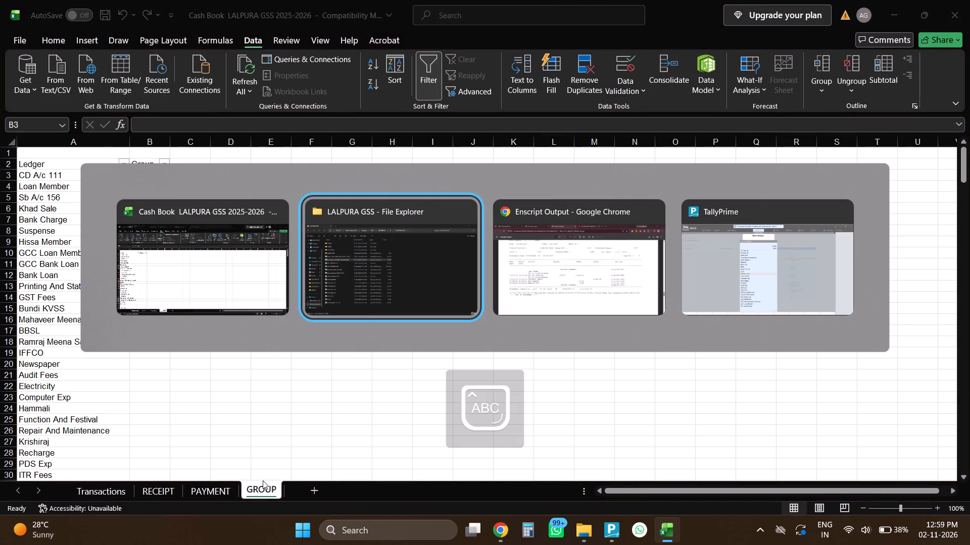
pyautogui.hotkey('alt', 'Tab')
pyautogui.hotkey('alt', 'Tab')
pyautogui.press('Escape')
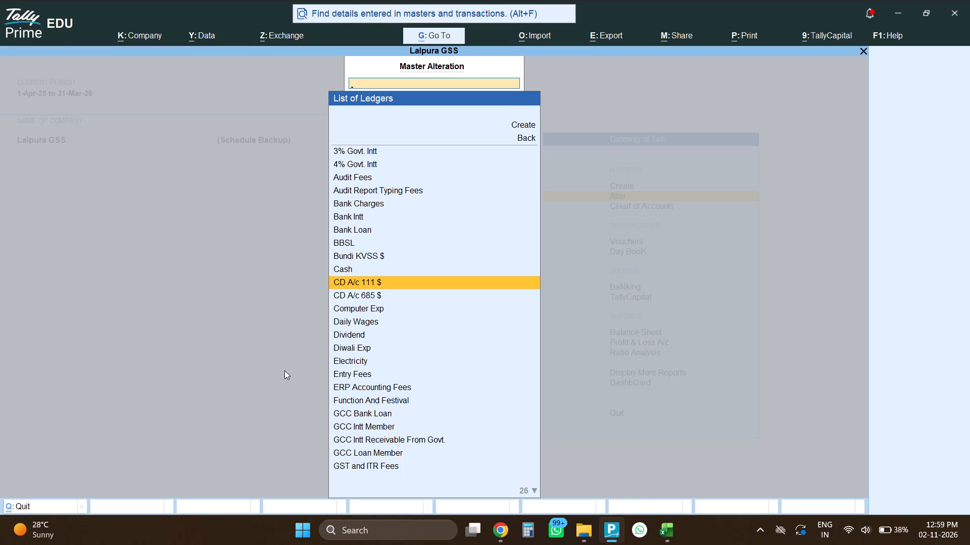
pyautogui.press('Escape')
pyautogui.press('Escape')
pyautogui.press('Escape')
pyautogui.press('Escape')
pyautogui.press('Escape')
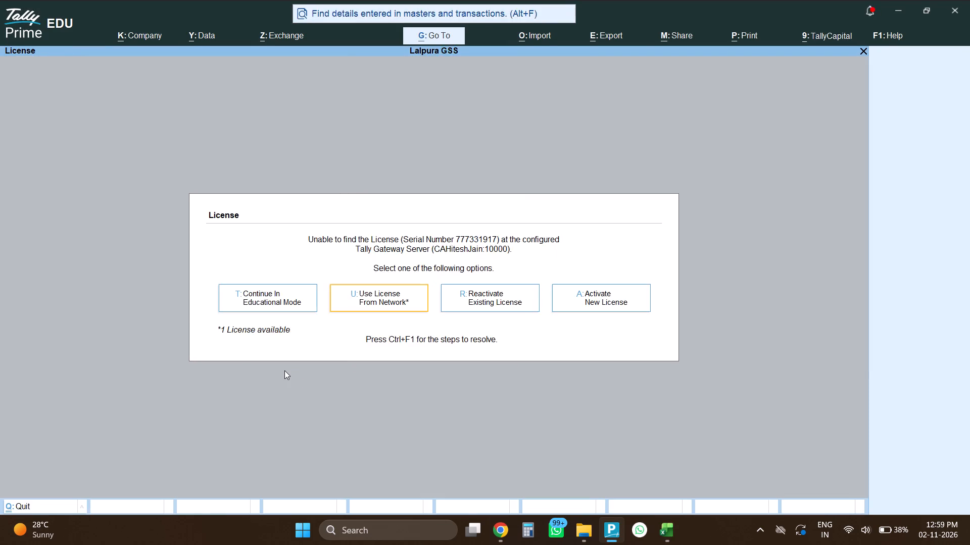
pyautogui.press('Escape')
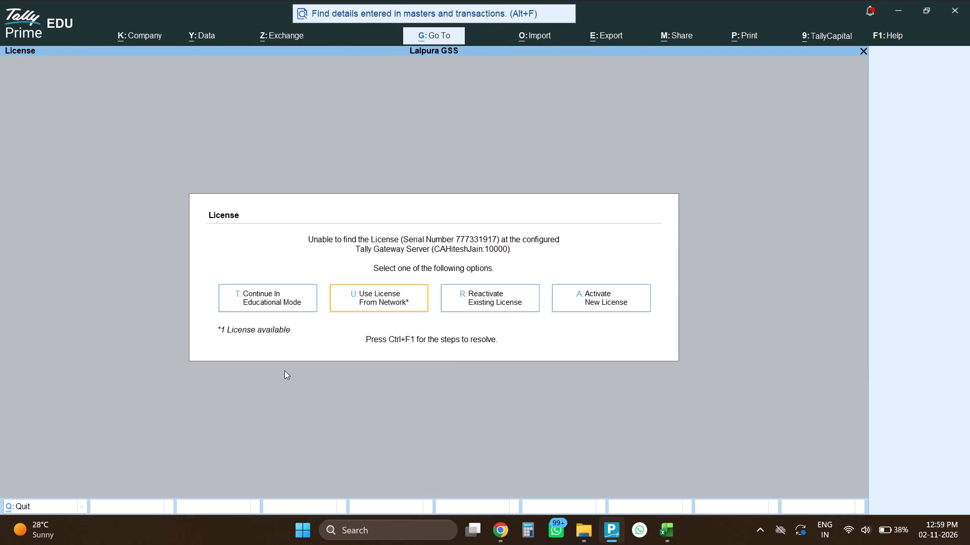
pyautogui.press('Return')
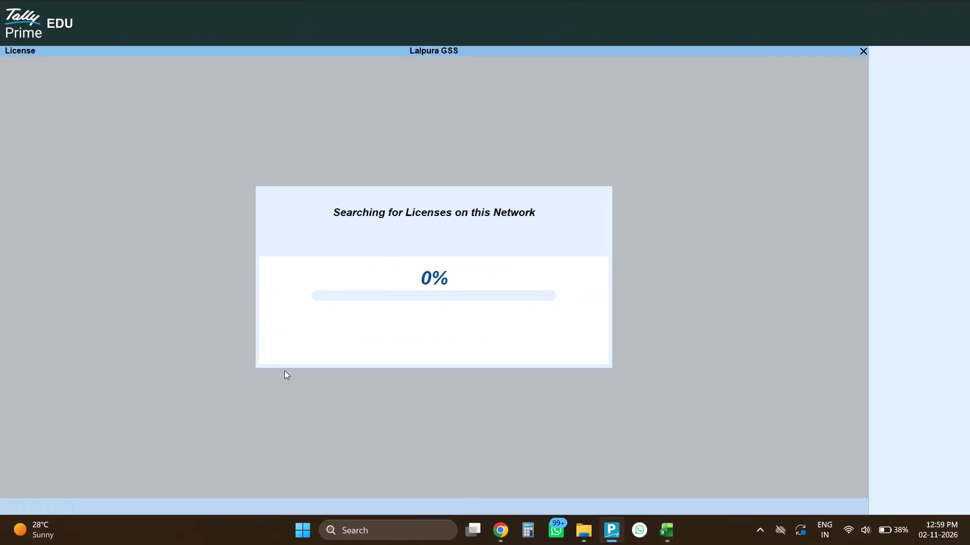
# Configure TallyPrime to use the active Gold license from the network's list of licenses.
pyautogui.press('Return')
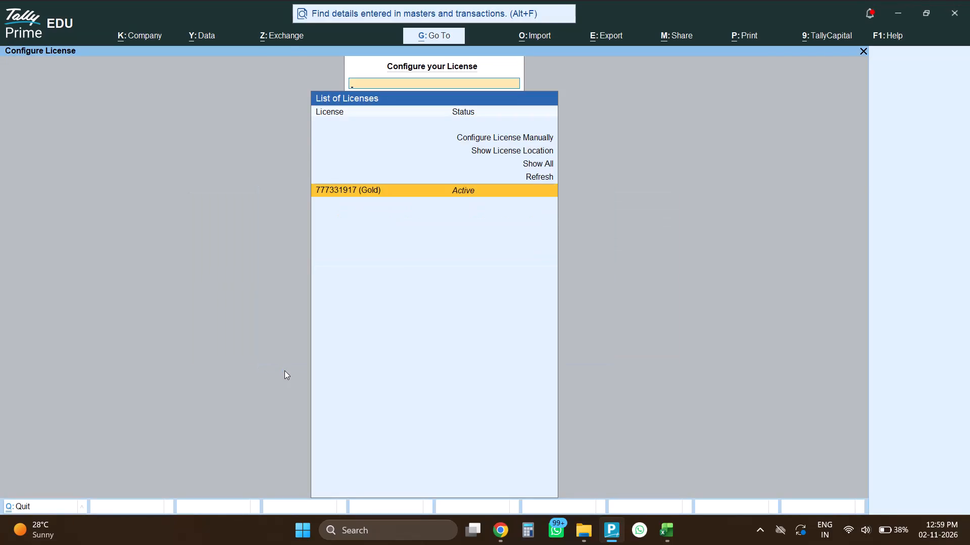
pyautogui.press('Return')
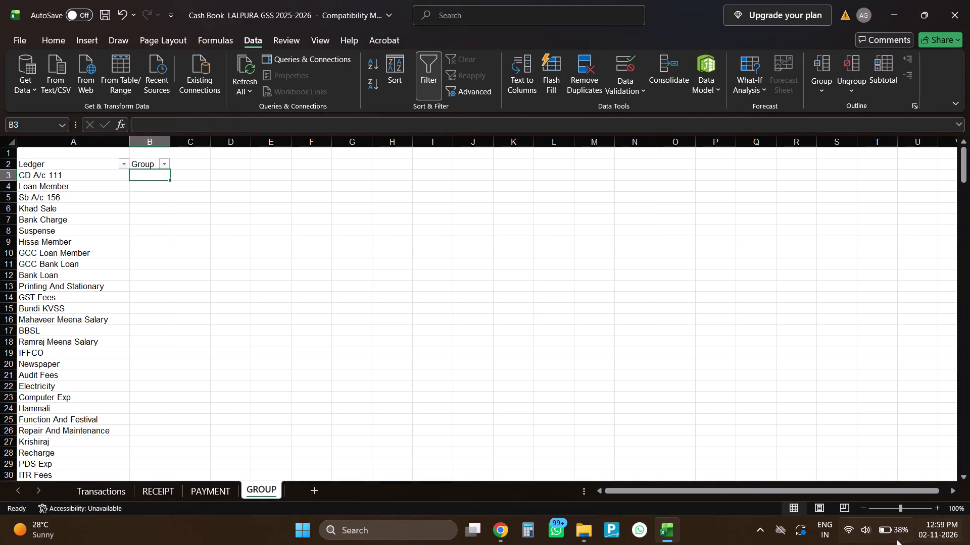
# Lower the computer's sound volume slightly, to just under 33, and return to the GROUP worksheet.
pyautogui.click(869, 529)
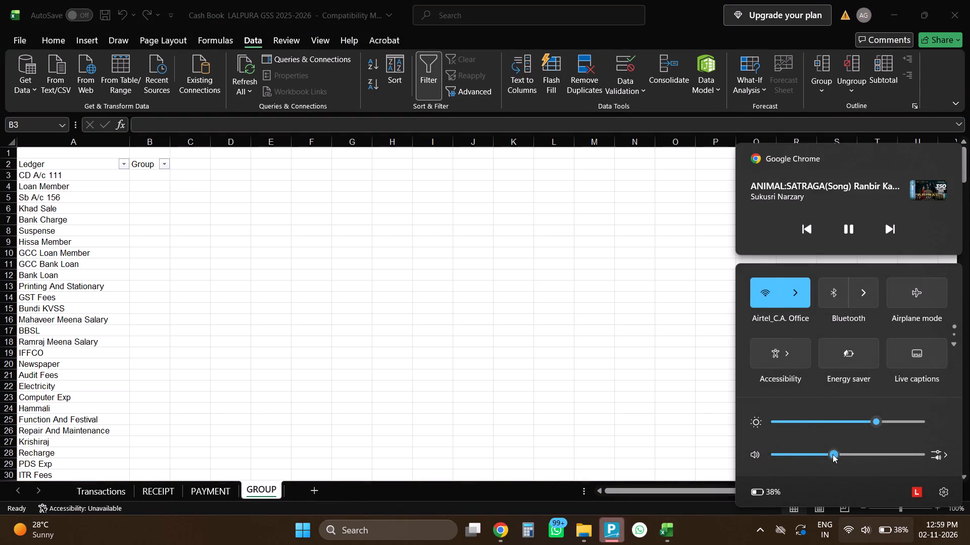
pyautogui.moveTo(833, 454); pyautogui.dragTo(822, 460)
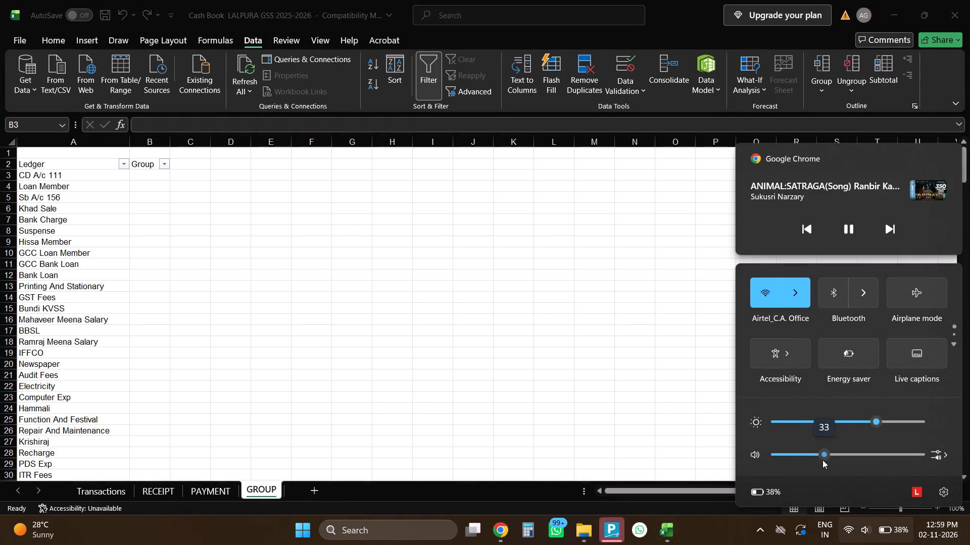
pyautogui.moveTo(822, 460); pyautogui.dragTo(819, 462)
pyautogui.click(587, 402)
# Switch to TallyPrime to return to the Gateway of Tally.
pyautogui.click(608, 521)
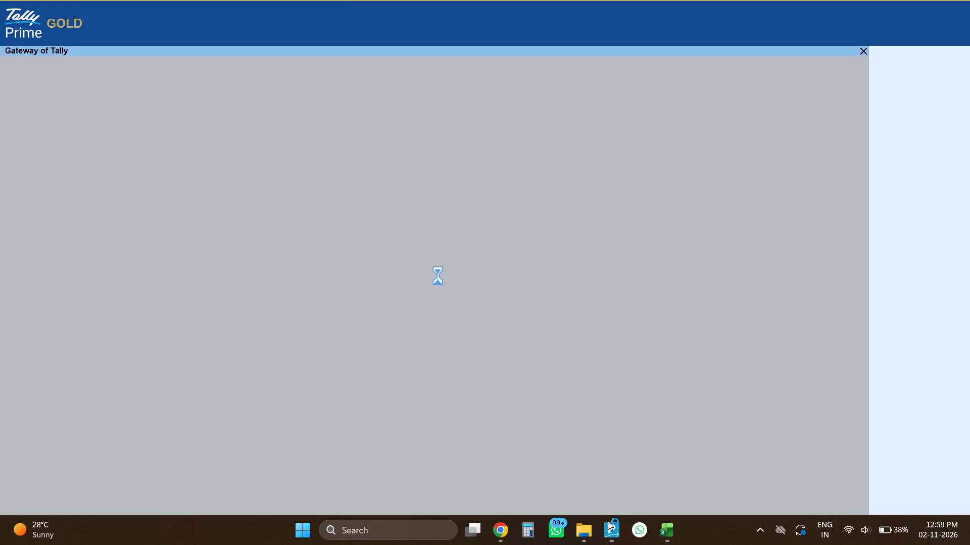
# Start selecting a company from the drive and browse to the D:\Varsha\ERP folder.
pyautogui.press('Down')
pyautogui.press('Down')
pyautogui.press('Down')
pyautogui.press('Return')
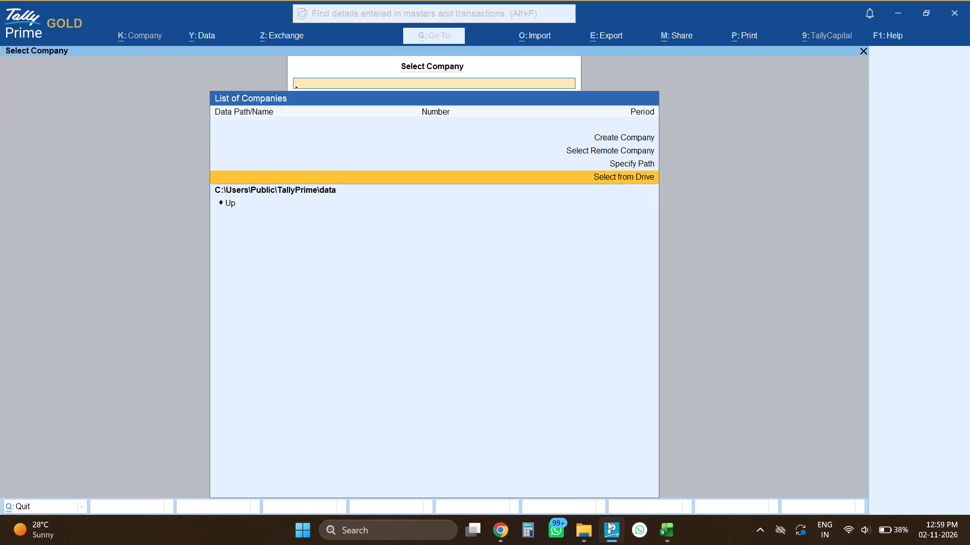
pyautogui.press('Down')
pyautogui.press('Return')
pyautogui.press('Down')
pyautogui.press('Return')
pyautogui.press('Down')
pyautogui.press('Down')
pyautogui.press('Down')
pyautogui.press('Down')
pyautogui.press('Down')
pyautogui.press('Down')
pyautogui.press('Down')
pyautogui.press('Down')
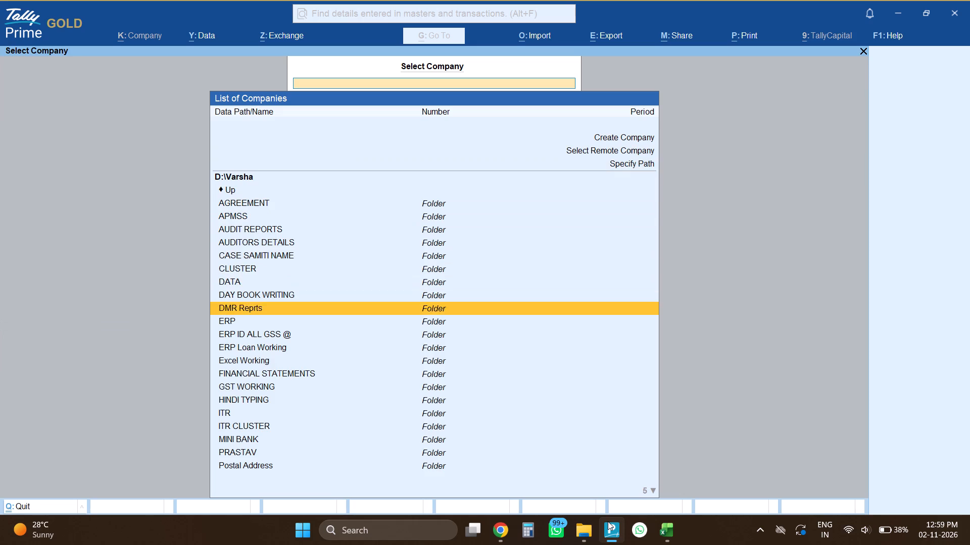
pyautogui.press('Down')
pyautogui.press('Return')
# Load the Lalpura Gss company numbered 100001 from the WORKING\$\LALPURA GSS folder.
pyautogui.press('Down')
pyautogui.press('Return')
pyautogui.press('BackSpace')
pyautogui.press('Down')
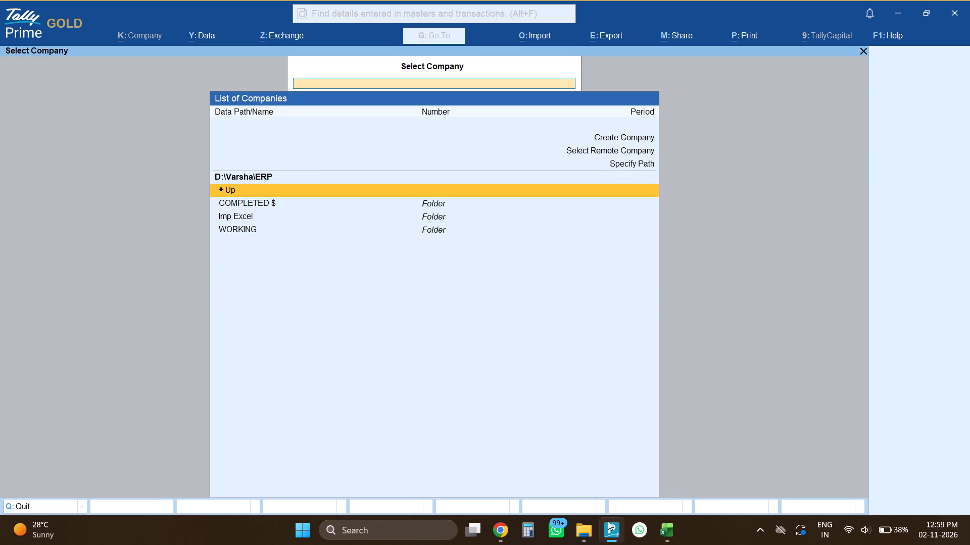
pyautogui.press('Down')
pyautogui.press('Down')
pyautogui.press('Return')
pyautogui.press('Down')
pyautogui.press('Up')
pyautogui.press('Return')
pyautogui.press('Down')
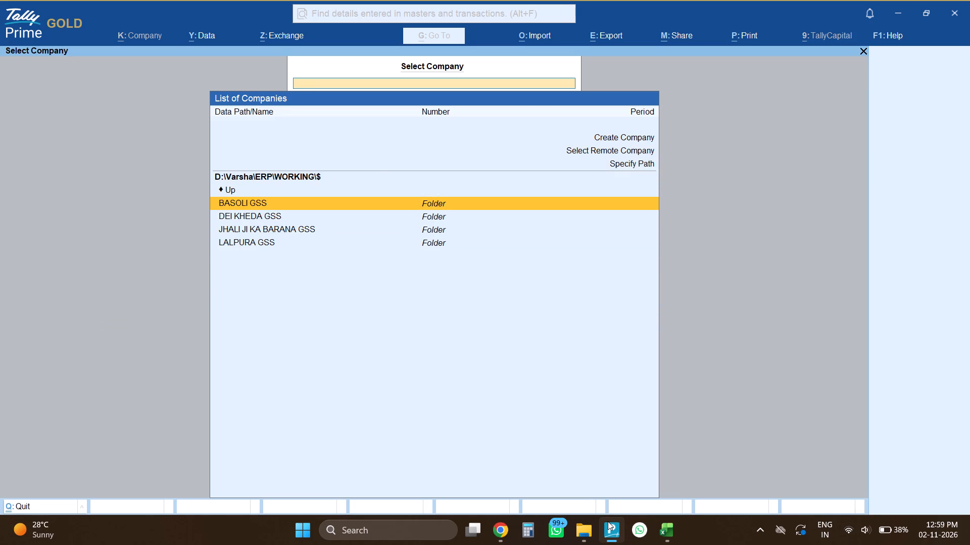
pyautogui.press('Down')
pyautogui.press('Down')
pyautogui.press('Return')
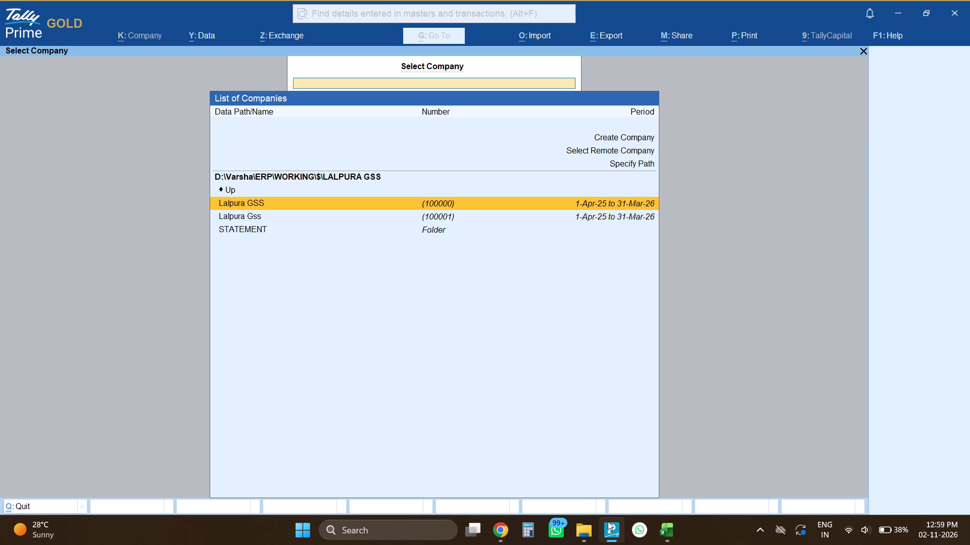
pyautogui.press('Down')
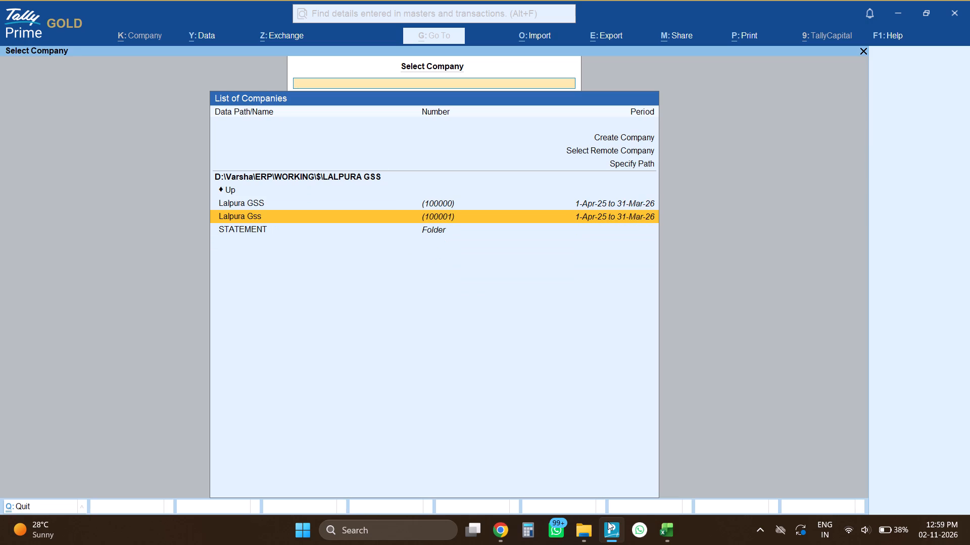
pyautogui.press('Return')
# Configure the detailed Trial Balance to show opening balances and transactions, and return to the Gateway of Tally.
pyautogui.write('DT')
pyautogui.hotkey('alt', 'F1')
pyautogui.press('F12')
pyautogui.press('y')
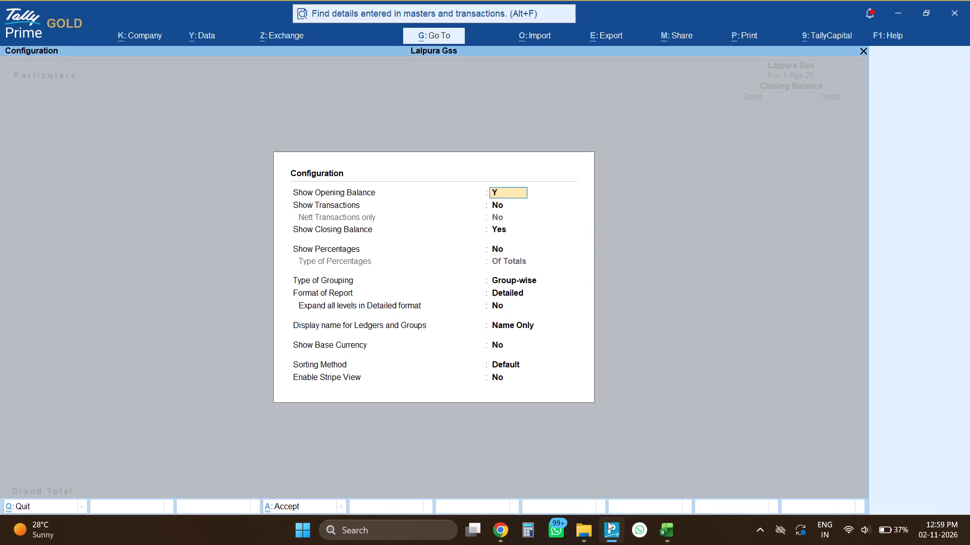
pyautogui.press('Return')
pyautogui.press('y')
pyautogui.press('Return')
pyautogui.hotkey('ctrl', 'a')
pyautogui.press('Escape')
pyautogui.press('Escape')
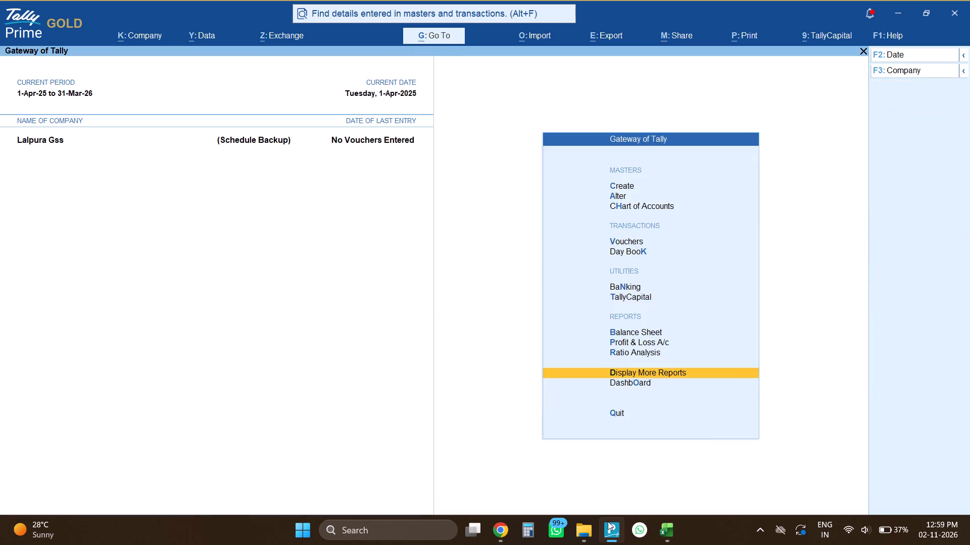
pyautogui.press('Escape')
pyautogui.press('Escape')
pyautogui.press('Escape')
pyautogui.press('Escape')
# Create the CD A/c 111 ledger under Current Assets and copy that group name into B3 of the Excel GROUP sheet.
pyautogui.press('c')
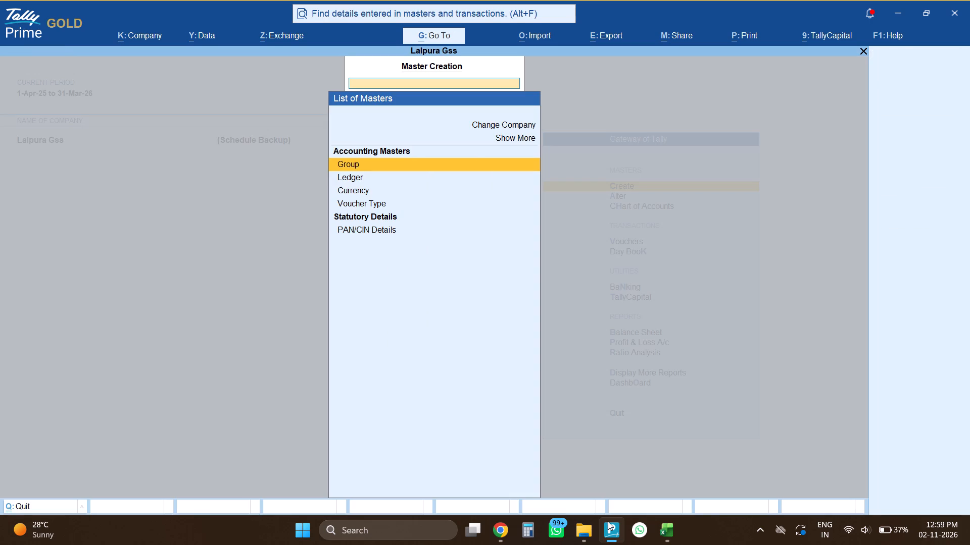
pyautogui.press('Down')
pyautogui.press('Return')
pyautogui.hotkey('alt', 'Tab')
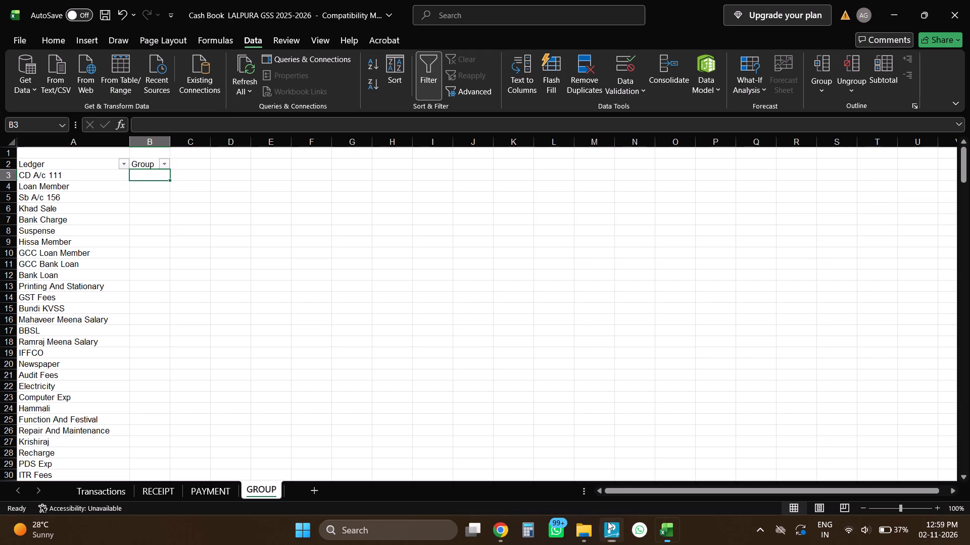
pyautogui.press('Left')
pyautogui.hotkey('ctrl', 'c')
pyautogui.hotkey('alt', 'Tab')
pyautogui.hotkey('ctrl', 'v')
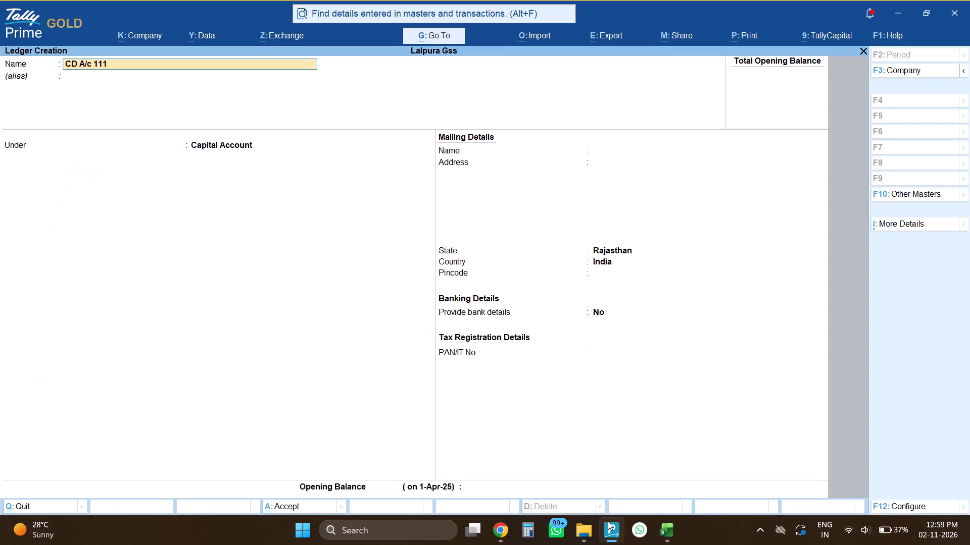
pyautogui.press('Return')
pyautogui.press('Return')
pyautogui.write('CUR')
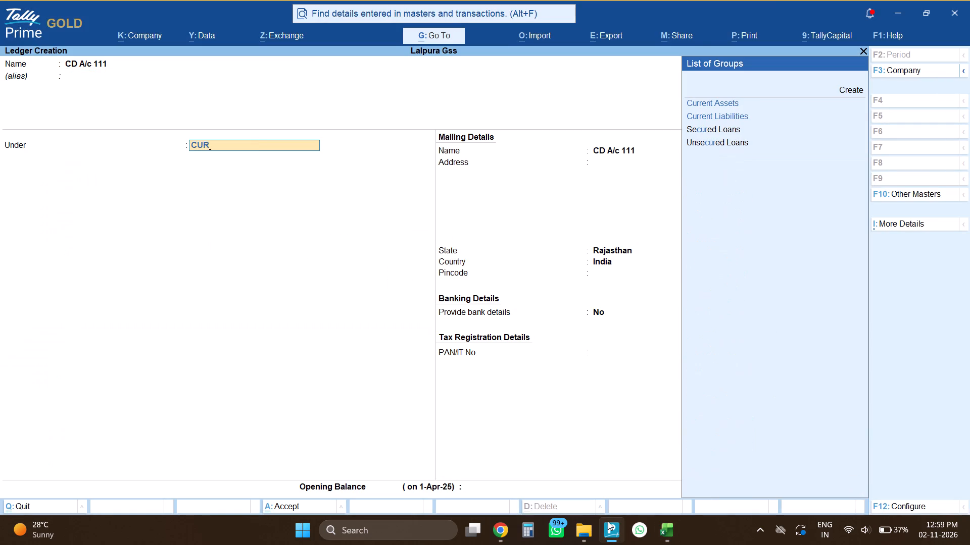
pyautogui.press('Down')
pyautogui.press('Return')
pyautogui.press('BackSpace')
pyautogui.hotkey('ctrl', 'c')
pyautogui.hotkey('alt', 'Tab')
pyautogui.press('Right')
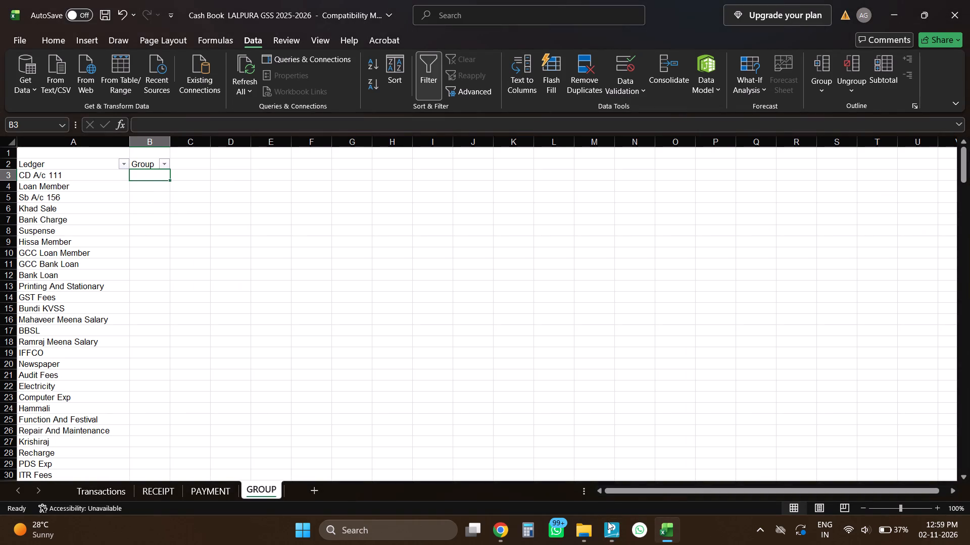
pyautogui.hotkey('ctrl', 'v')
pyautogui.hotkey('alt', 'Tab')
pyautogui.hotkey('ctrl', 'a')
# Create the Loan Member ledger from A4 under Loans & Advances (Asset) and copy that group name into B4 of the GROUP sheet.
pyautogui.hotkey('alt', 'Tab')
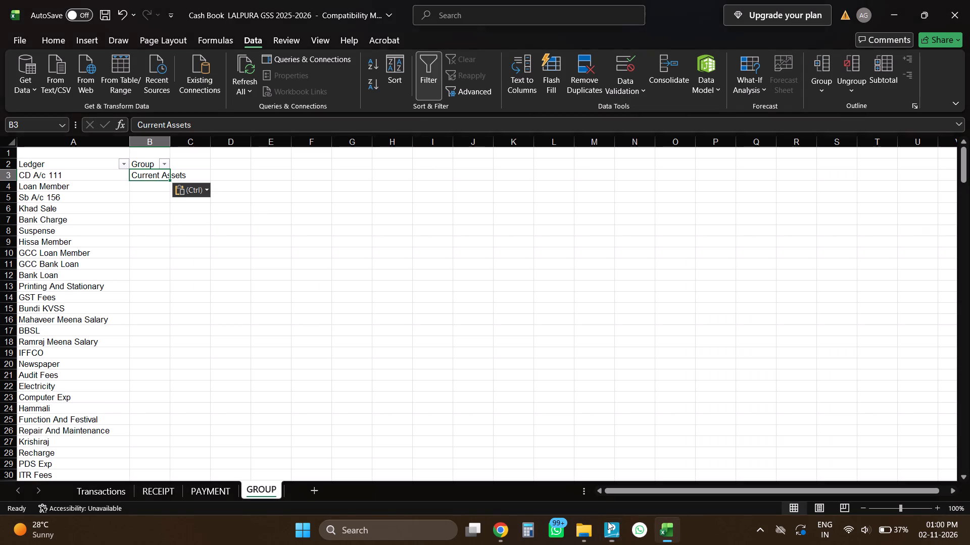
pyautogui.press('Down')
pyautogui.press('Left')
pyautogui.hotkey('ctrl', 'c')
pyautogui.hotkey('alt', 'Tab')
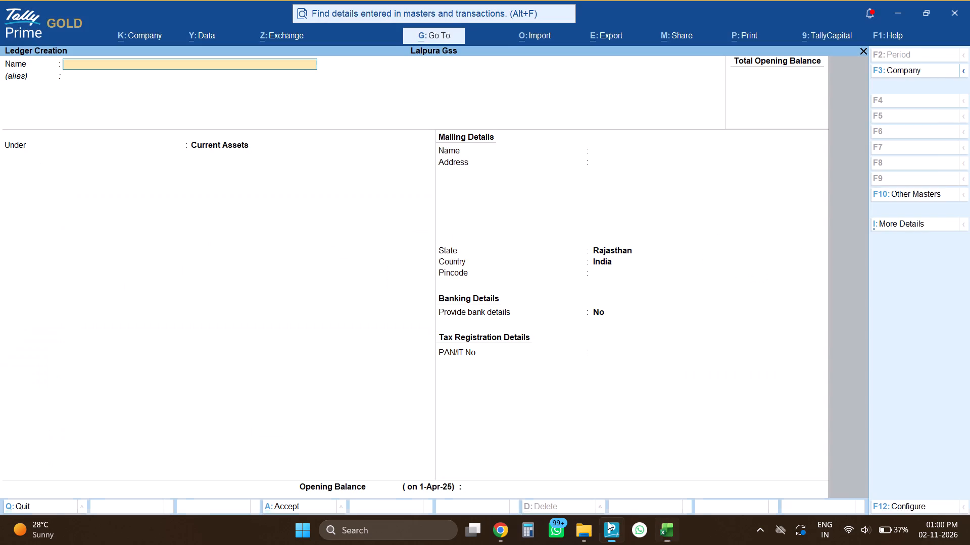
pyautogui.hotkey('ctrl', 'v')
pyautogui.press('Return')
pyautogui.press('Return')
pyautogui.write('LO')
pyautogui.press('Down')
pyautogui.press('Return')
pyautogui.press('BackSpace')
pyautogui.hotkey('ctrl', 'c')
pyautogui.hotkey('alt', 'Tab')
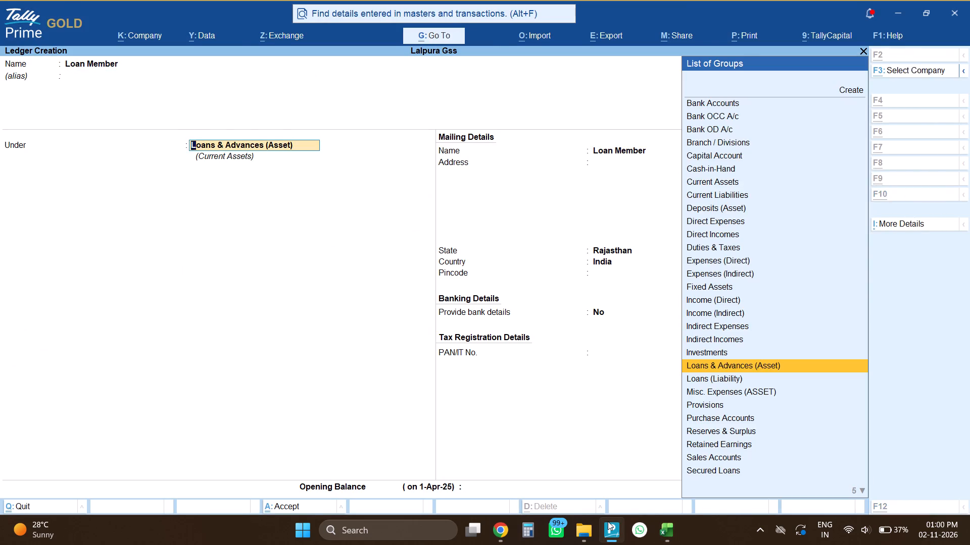
pyautogui.press('Right')
pyautogui.hotkey('ctrl', 'v')
pyautogui.hotkey('alt', 'Tab')
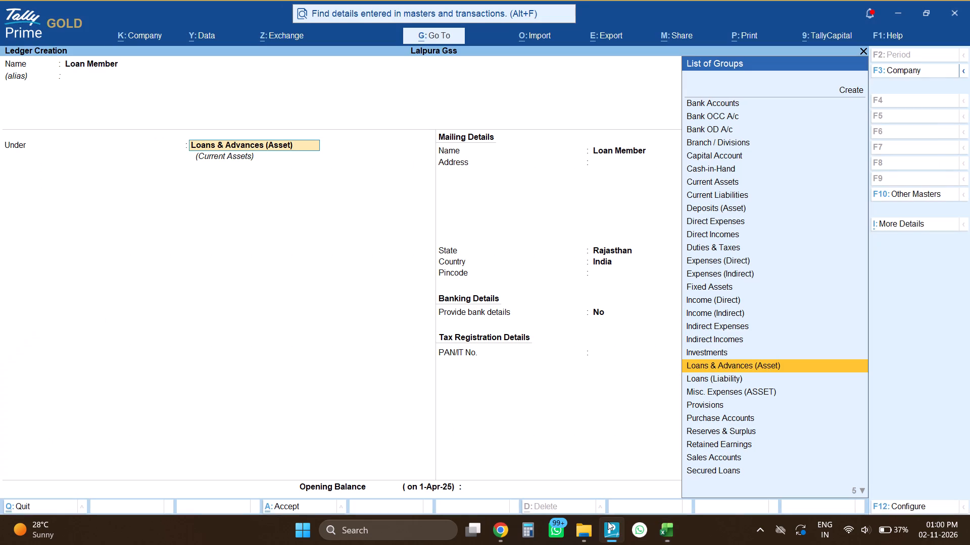
pyautogui.hotkey('ctrl', 'a')
# Copy Sb A/c 156 from A5 of the GROUP sheet and create it as a TallyPrime ledger under Current Assets.
pyautogui.hotkey('alt', 'Tab')
pyautogui.press('Down')
pyautogui.press('Left')
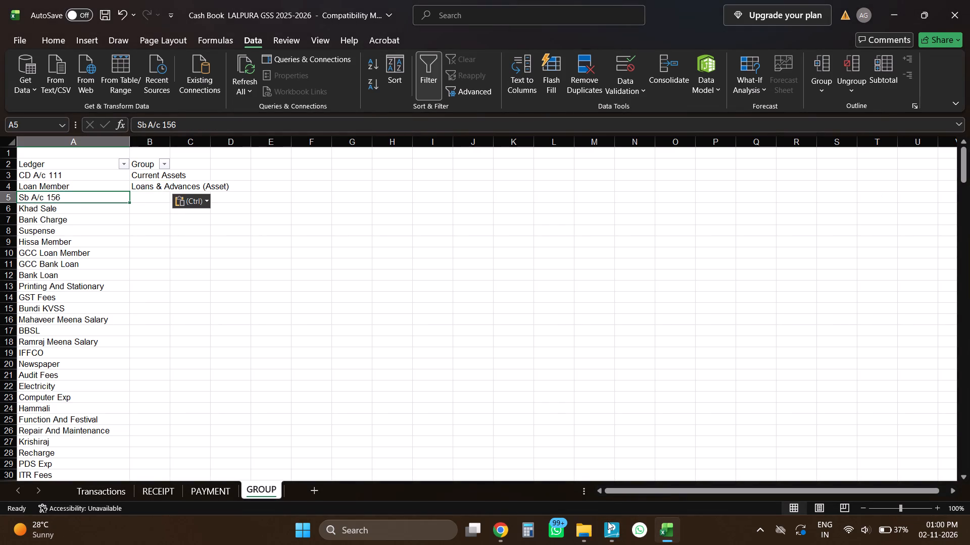
pyautogui.hotkey('ctrl', 'c')
pyautogui.hotkey('alt', 'Tab')
pyautogui.hotkey('ctrl', 'v')
pyautogui.press('Return')
pyautogui.press('Return')
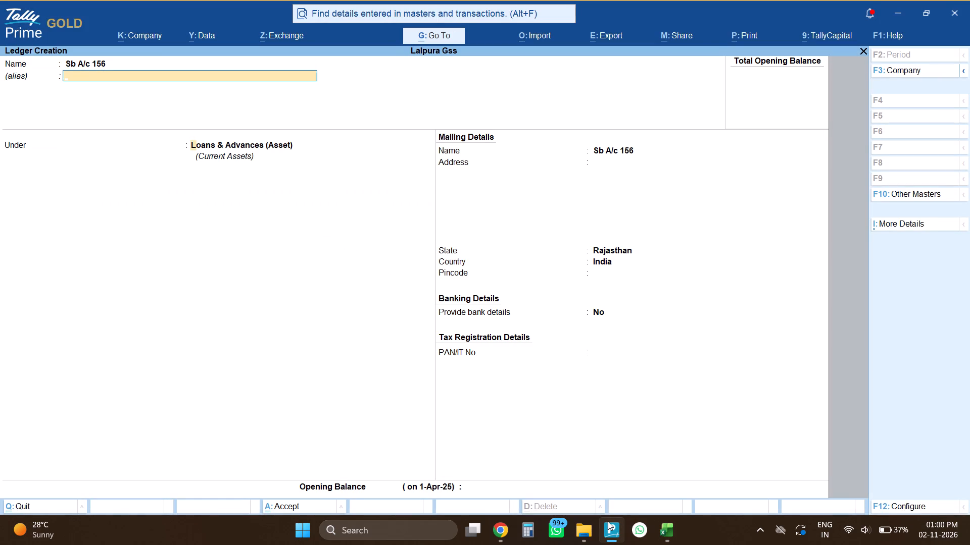
pyautogui.write('CUR')
pyautogui.press('Return')
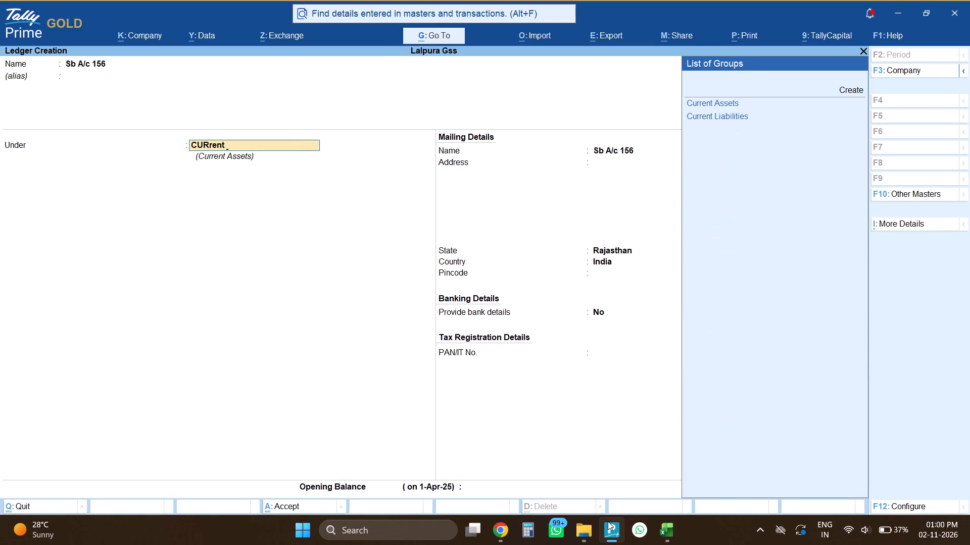
pyautogui.press('Down')
pyautogui.press('Return')
pyautogui.hotkey('ctrl', 'a')
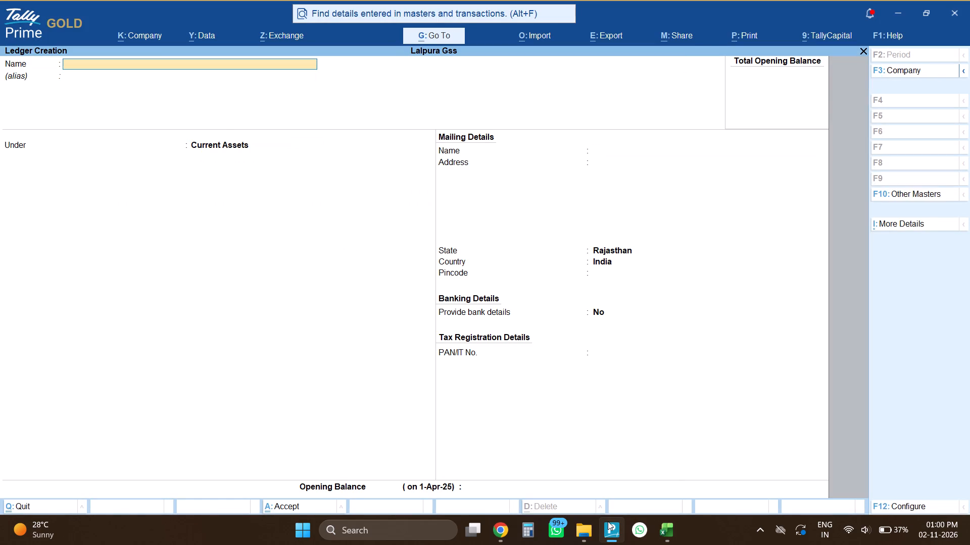
# Enter Current Assets as the group for Sb A/c 156 in B5 of the Excel GROUP sheet.
pyautogui.hotkey('alt', 'Tab')
pyautogui.press('Up')
pyautogui.press('Right')
pyautogui.press('Up')
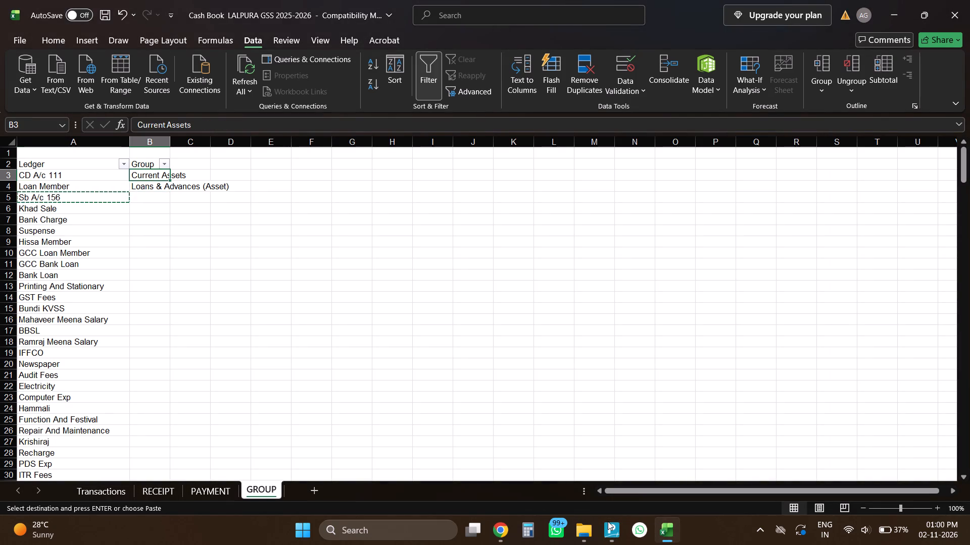
pyautogui.press('Down')
pyautogui.press('Down')
pyautogui.write('CUR')
pyautogui.press('Return')
# Create the Khad Sale ledger from A6 under Sales Accounts and copy that group name into B6 of the GROUP sheet.
pyautogui.press('Left')
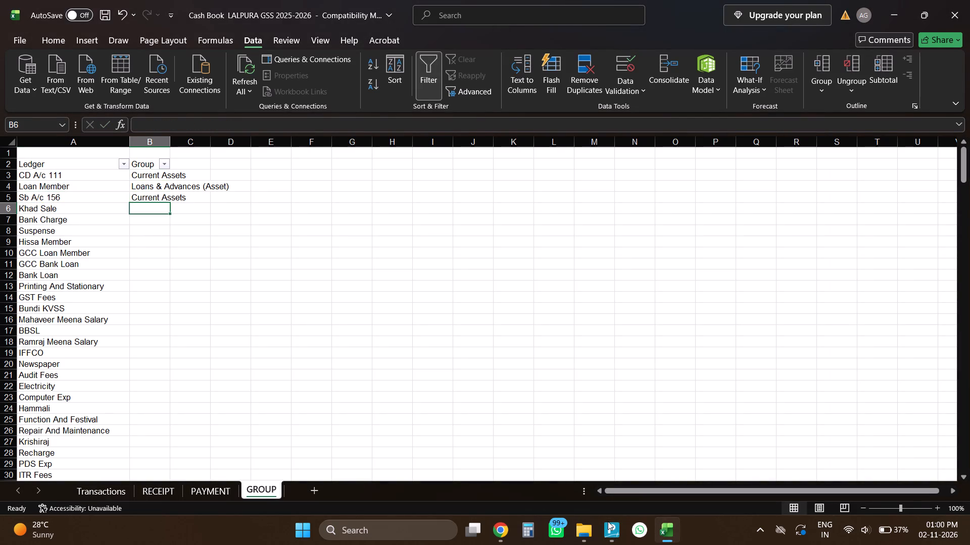
pyautogui.hotkey('ctrl', 'c')
pyautogui.hotkey('alt', 'Tab')
pyautogui.hotkey('ctrl', 'v')
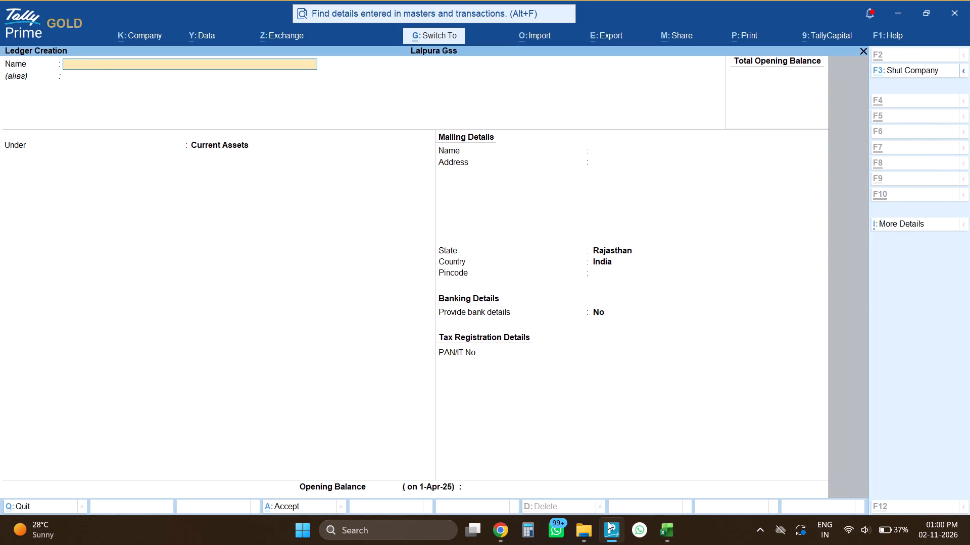
pyautogui.press('Return')
pyautogui.press('Return')
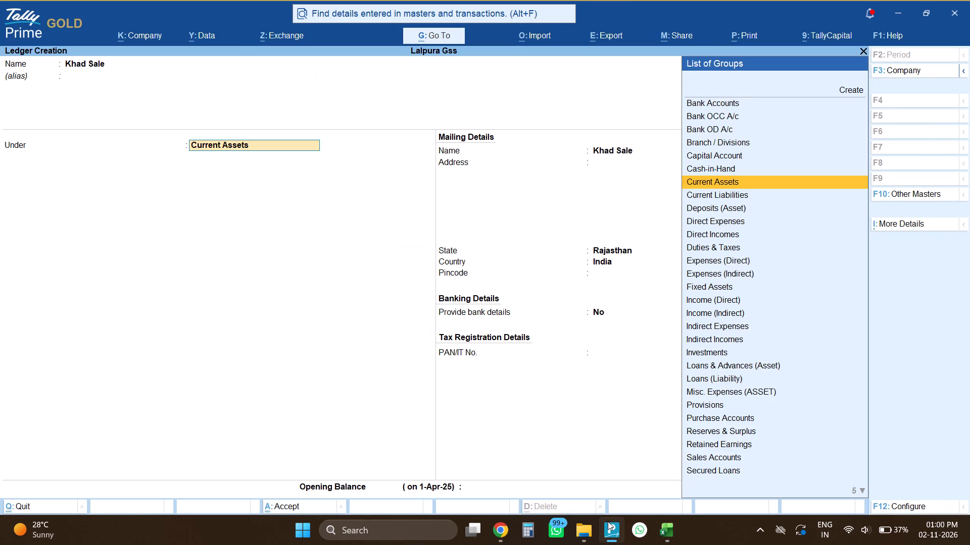
pyautogui.write('SALE')
pyautogui.press('Return')
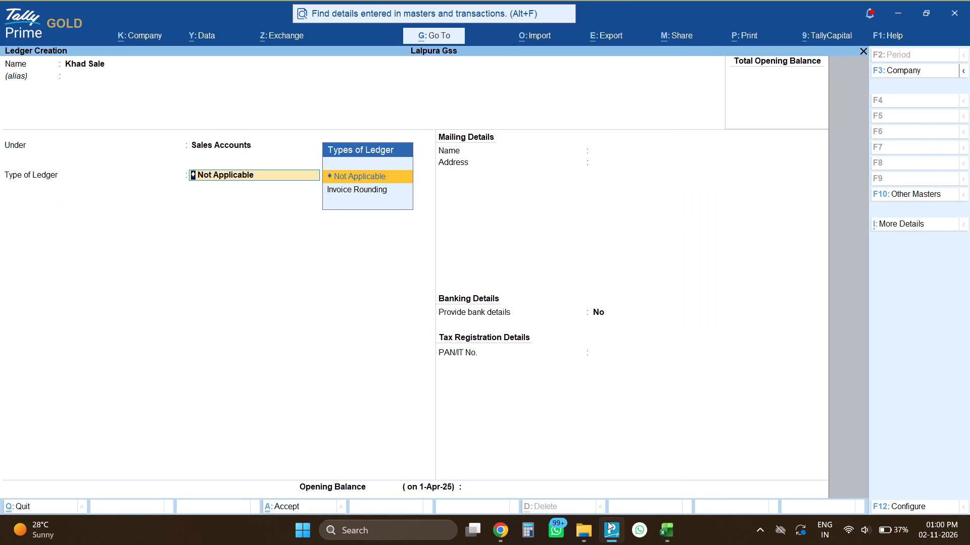
pyautogui.press('BackSpace')
pyautogui.hotkey('ctrl', 'c')
pyautogui.hotkey('alt', 'Tab')
pyautogui.press('Right')
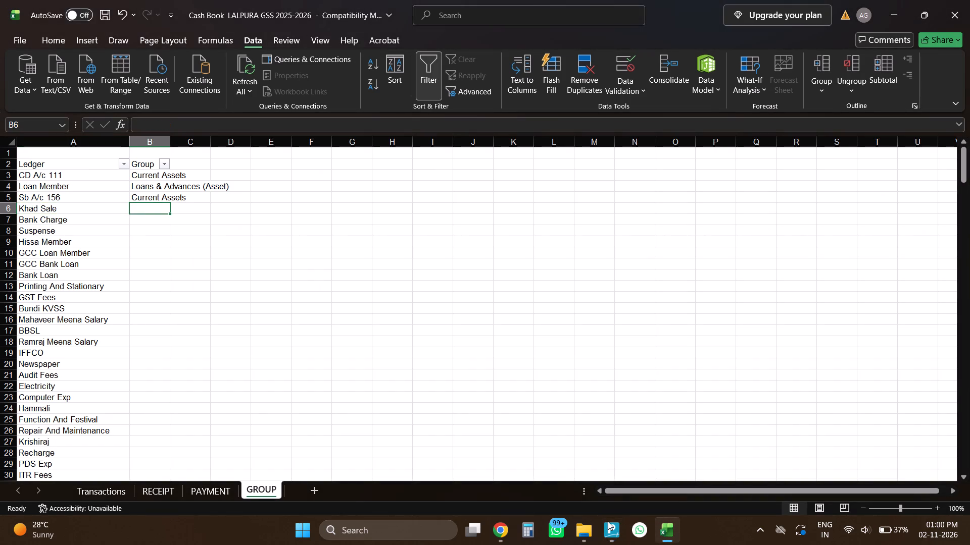
pyautogui.hotkey('ctrl', 'v')
pyautogui.hotkey('alt', 'Tab')
pyautogui.hotkey('ctrl', 'a')
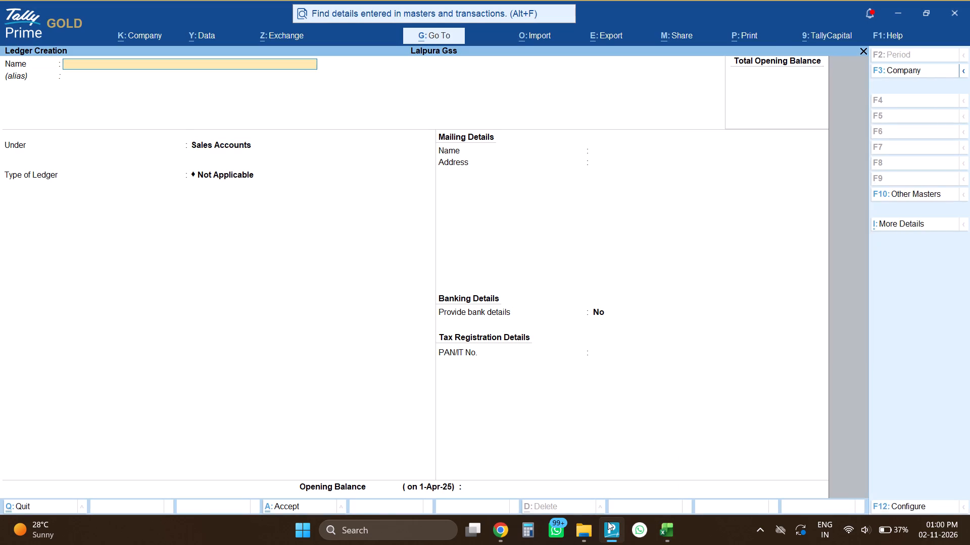
# Create the Bank Charge ledger from A7 in TallyPrime under Indirect Expenses and copy that group name into B7 of the Excel GROUP sheet.
pyautogui.hotkey('alt', 'Tab')
pyautogui.press('Down')
pyautogui.press('Left')
pyautogui.hotkey('ctrl', 'c')
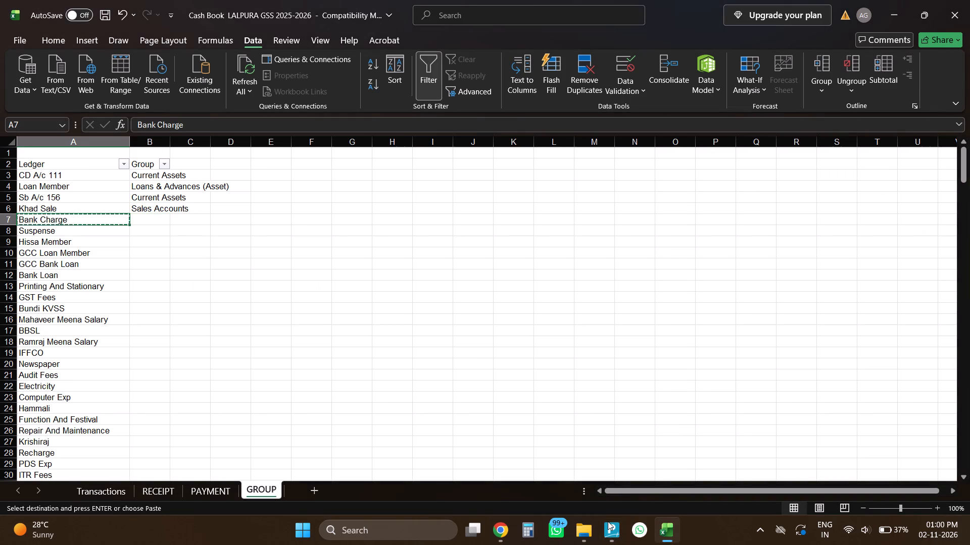
pyautogui.hotkey('alt', 'Tab')
pyautogui.hotkey('ctrl', 'v')
pyautogui.press('Return')
pyautogui.press('Return')
pyautogui.write('IND')
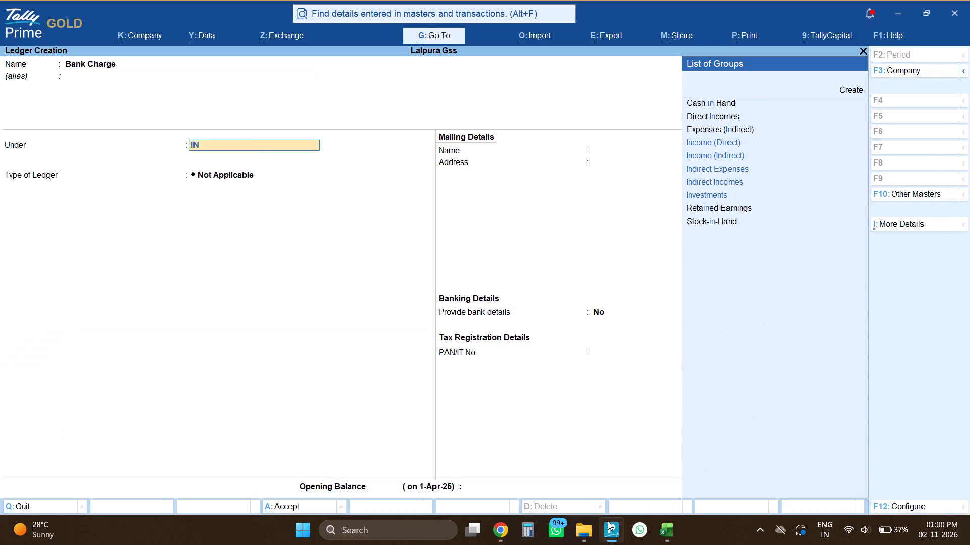
pyautogui.press('Down')
pyautogui.press('Down')
pyautogui.press('Up')
pyautogui.press('Return')
pyautogui.press('BackSpace')
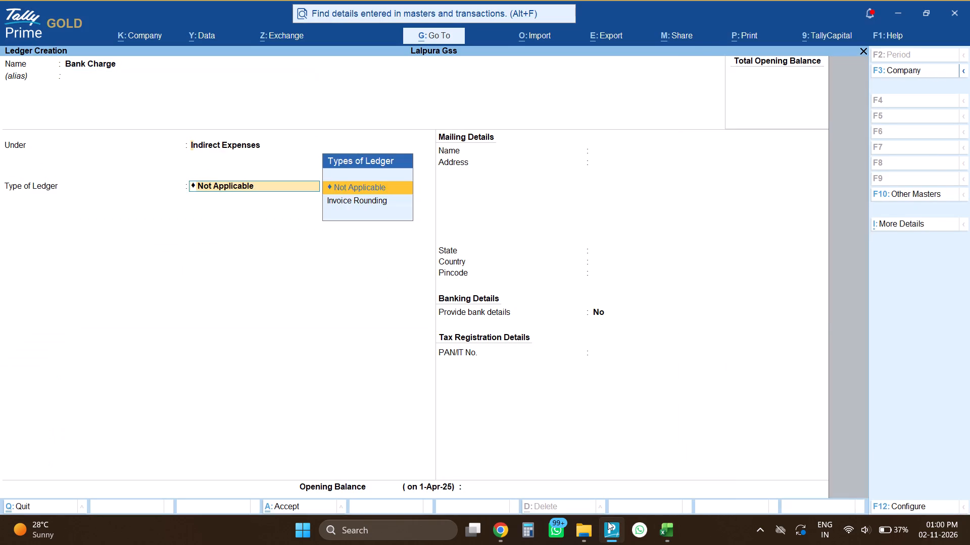
pyautogui.hotkey('ctrl', 'c')
pyautogui.hotkey('alt', 'Tab')
pyautogui.press('Right')
pyautogui.hotkey('ctrl', 'v')
pyautogui.hotkey('alt', 'Tab')
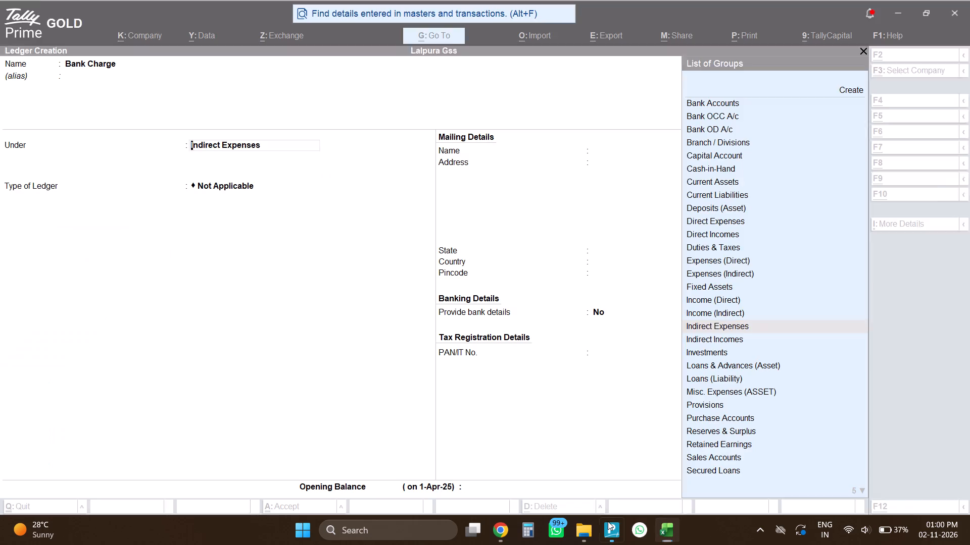
pyautogui.hotkey('ctrl', 'a')
# Create the Suspense ledger from A8 in TallyPrime under Suspense A/c and copy that group name into B8 of the GROUP sheet.
pyautogui.hotkey('alt', 'Tab')
pyautogui.press('Down')
pyautogui.press('Left')
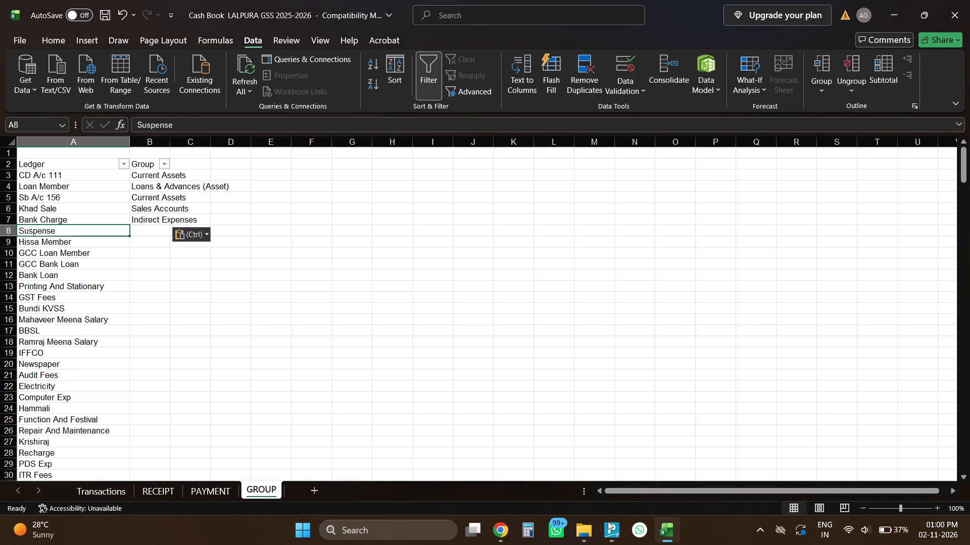
pyautogui.hotkey('ctrl', 'c')
pyautogui.hotkey('alt', 'Tab')
pyautogui.hotkey('ctrl', 'v')
pyautogui.press('Return')
pyautogui.press('Return')
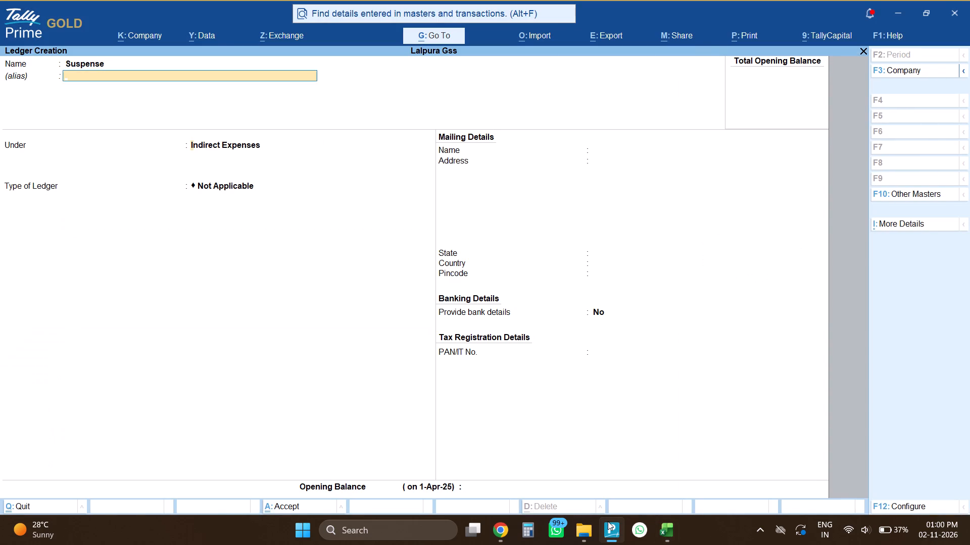
pyautogui.write('SI')
pyautogui.press('BackSpace')
pyautogui.write('US')
pyautogui.press('Return')
pyautogui.press('BackSpace')
pyautogui.hotkey('ctrl', 'c')
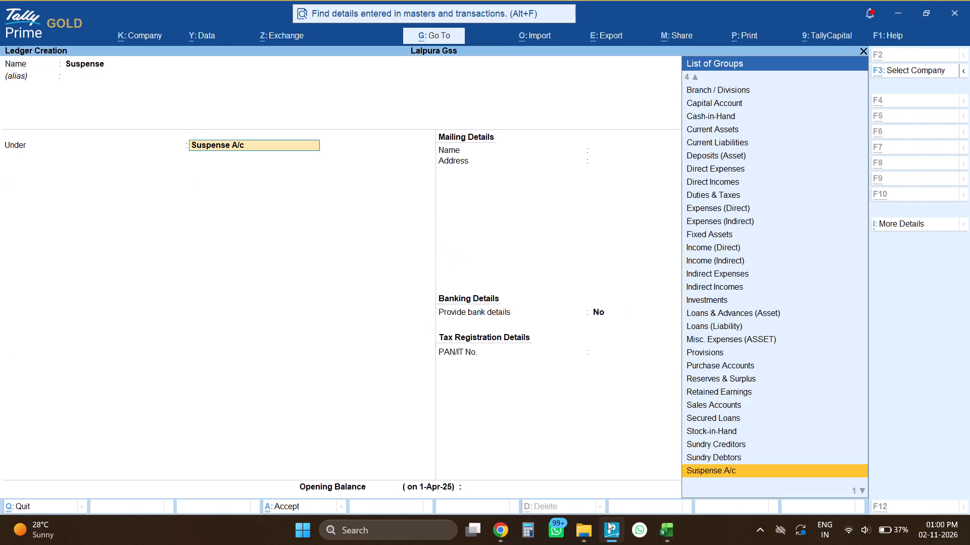
pyautogui.hotkey('alt', 'Tab')
pyautogui.press('Right')
pyautogui.hotkey('ctrl', 'v')
pyautogui.press('Return')
pyautogui.hotkey('ctrl', 'a')
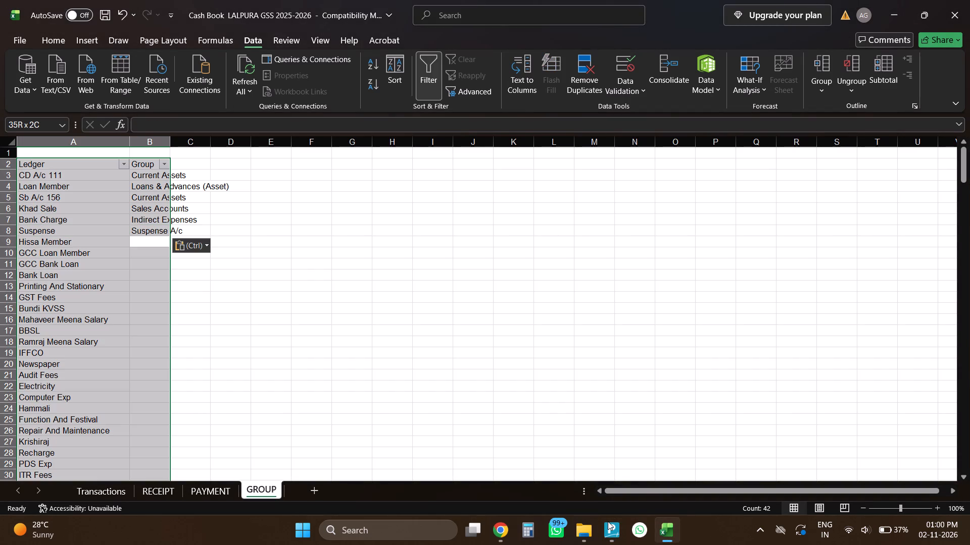
pyautogui.hotkey('alt', 'Tab')
pyautogui.hotkey('ctrl', 'a')
# Create the Hissa Member ledger from A9 in TallyPrime under Capital Account and copy that group name into B9 of the GROUP sheet.
pyautogui.hotkey('alt', 'Tab')
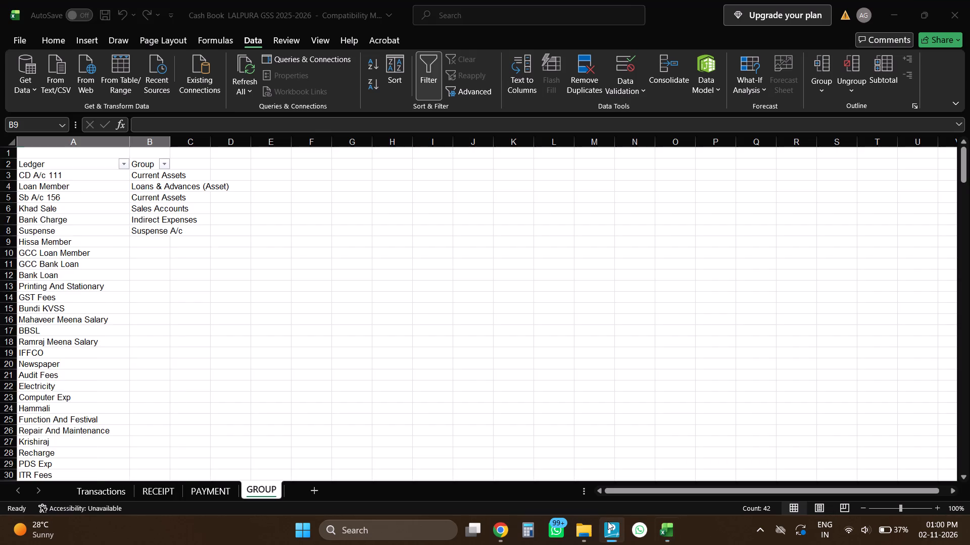
pyautogui.press('Down')
pyautogui.press('Left')
pyautogui.press('Up')
pyautogui.hotkey('ctrl', 'c')
pyautogui.hotkey('alt', 'Tab')
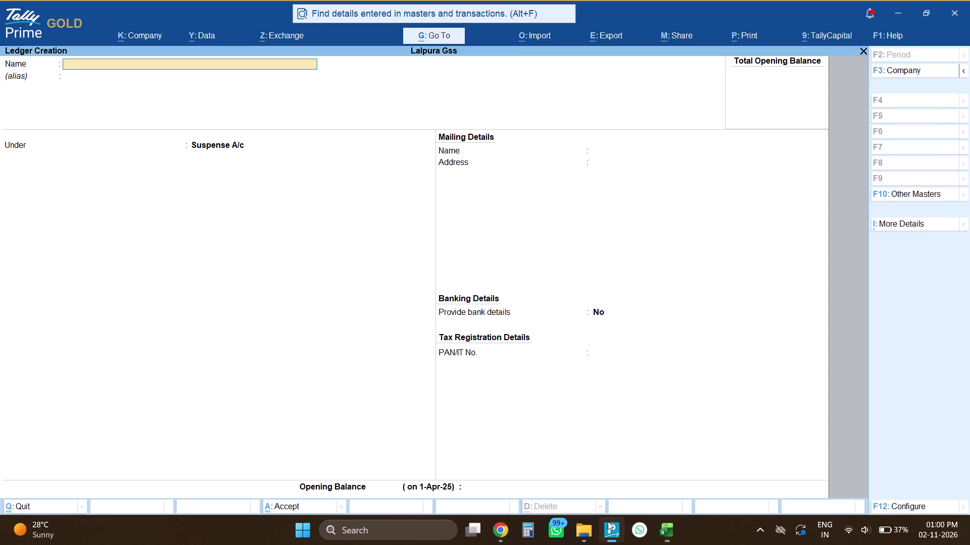
pyautogui.hotkey('ctrl', 'v')
pyautogui.press('Return')
pyautogui.press('Return')
pyautogui.write('CAP')
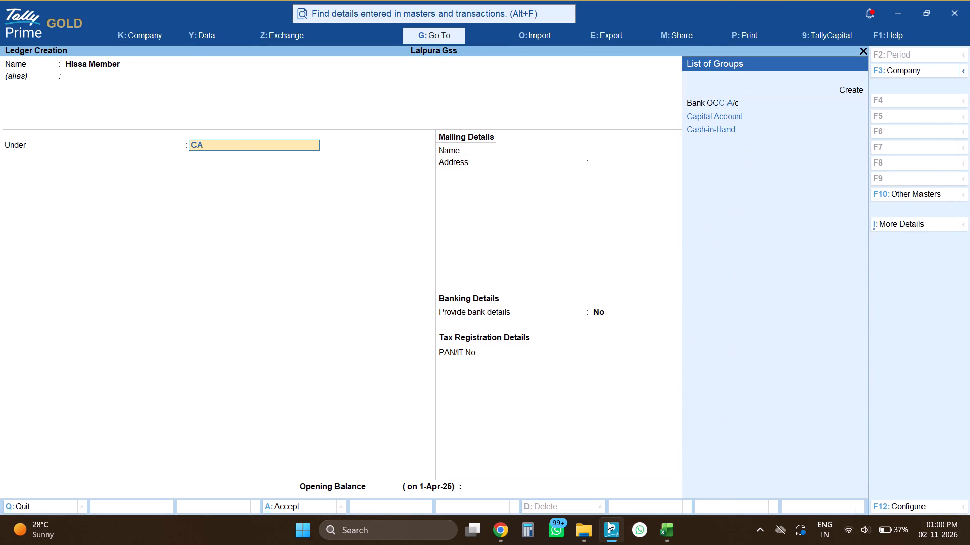
pyautogui.press('Return')
pyautogui.hotkey('alt', 'Tab')
pyautogui.hotkey('alt', 'Tab')
pyautogui.press('BackSpace')
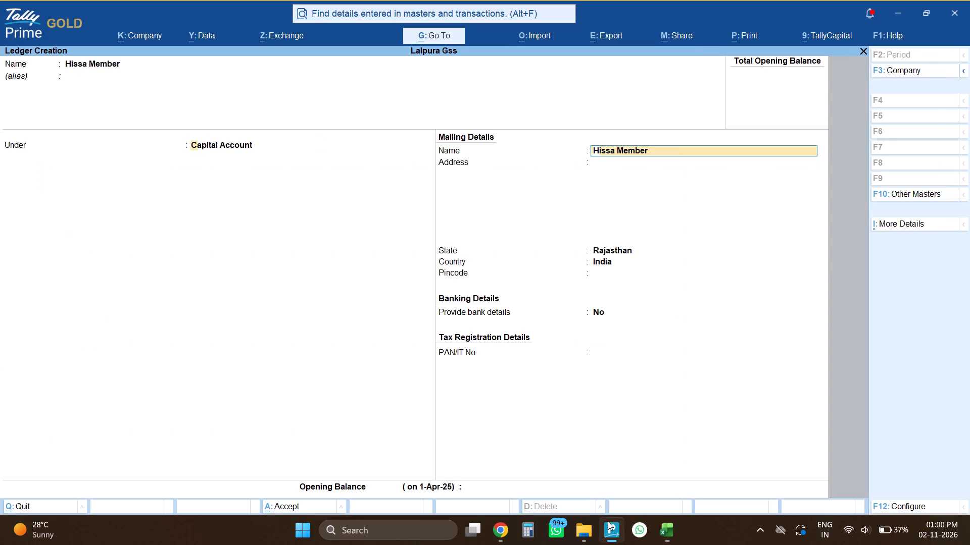
pyautogui.hotkey('ctrl', 'c')
pyautogui.hotkey('alt', 'Tab')
pyautogui.press('Right')
pyautogui.hotkey('ctrl', 'v')
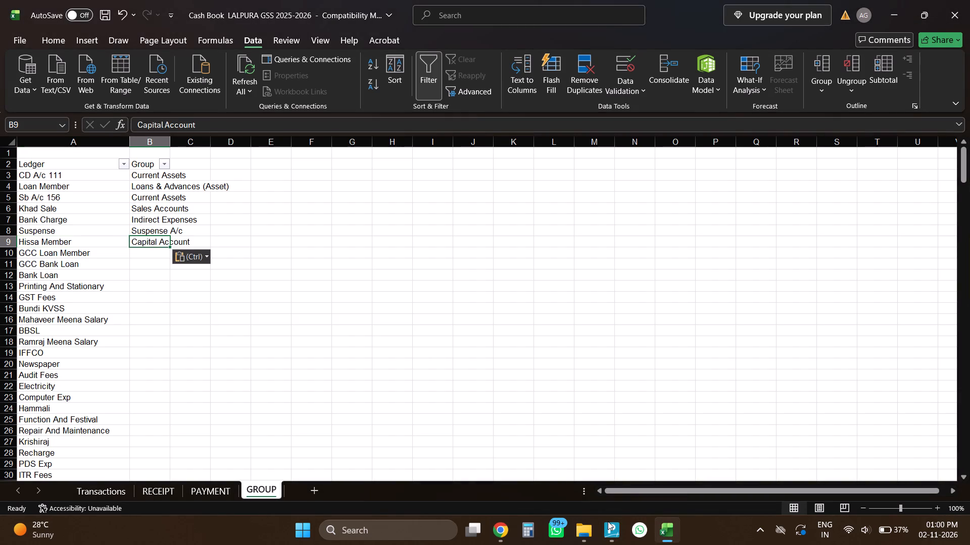
pyautogui.hotkey('alt', 'Tab')
pyautogui.hotkey('ctrl', 'a')
pyautogui.hotkey('ctrl', 's')
# Create the GCC Loan Member ledger from A10 under Loans & Advances (Asset) and copy that group name into B10 of the GROUP sheet.
pyautogui.hotkey('alt', 'Tab')
pyautogui.press('Down')
pyautogui.press('Left')
pyautogui.hotkey('ctrl', 'c')
pyautogui.hotkey('alt', 'Tab')
pyautogui.hotkey('ctrl', 'v')
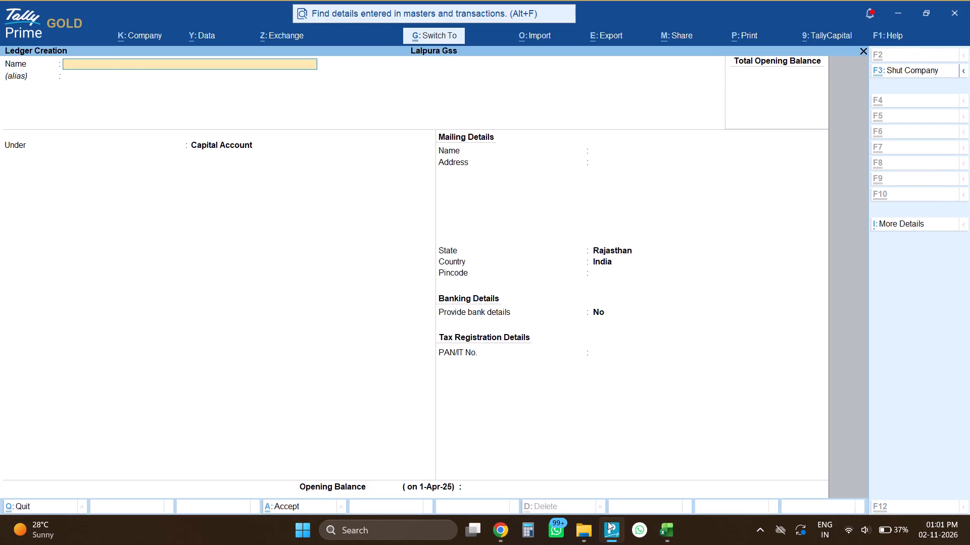
pyautogui.press('Return')
pyautogui.press('Return')
pyautogui.write('LO')
pyautogui.press('Down')
pyautogui.press('Return')
pyautogui.press('BackSpace')
pyautogui.hotkey('ctrl', 'c')
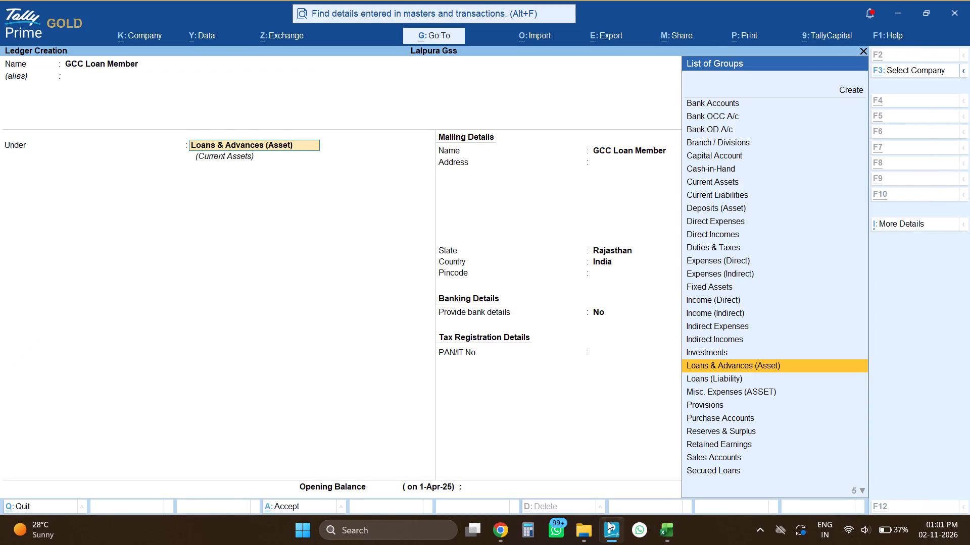
pyautogui.hotkey('alt', 'Tab')
pyautogui.press('Right')
pyautogui.hotkey('ctrl', 'v')
pyautogui.hotkey('alt', 'Tab')
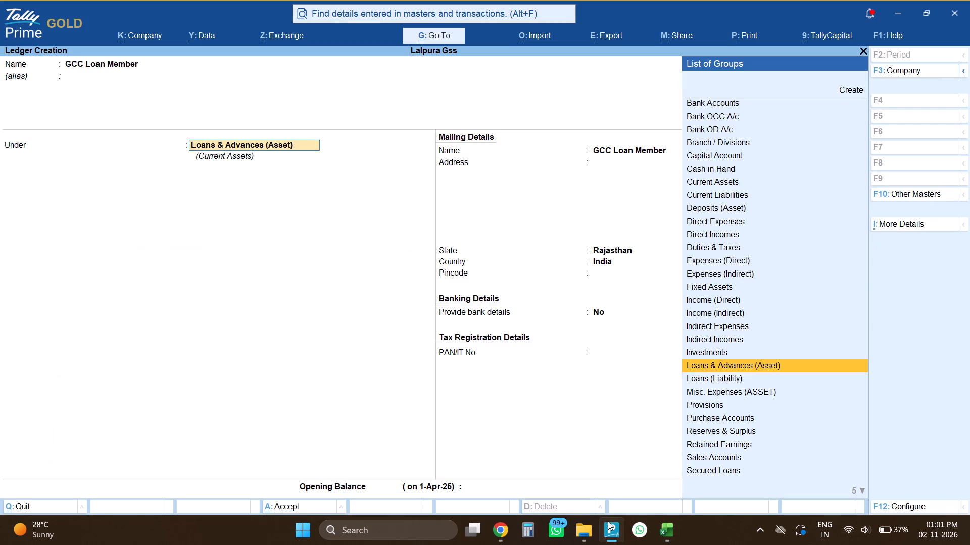
pyautogui.hotkey('ctrl', 'a')
# Create the GCC Bank Loan ledger from A11 under Loans (Liability) and copy that group name into B11 of the GROUP sheet.
pyautogui.hotkey('alt', 'Tab')
pyautogui.press('Down')
pyautogui.press('Left')
pyautogui.hotkey('ctrl', 'c')
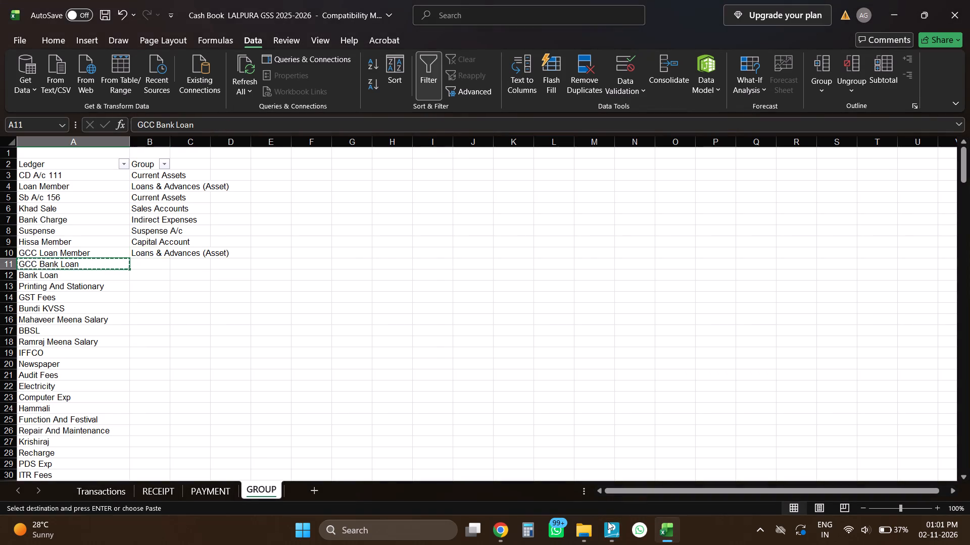
pyautogui.hotkey('alt', 'Tab')
pyautogui.hotkey('ctrl', 'v')
pyautogui.press('Return')
pyautogui.press('Return')
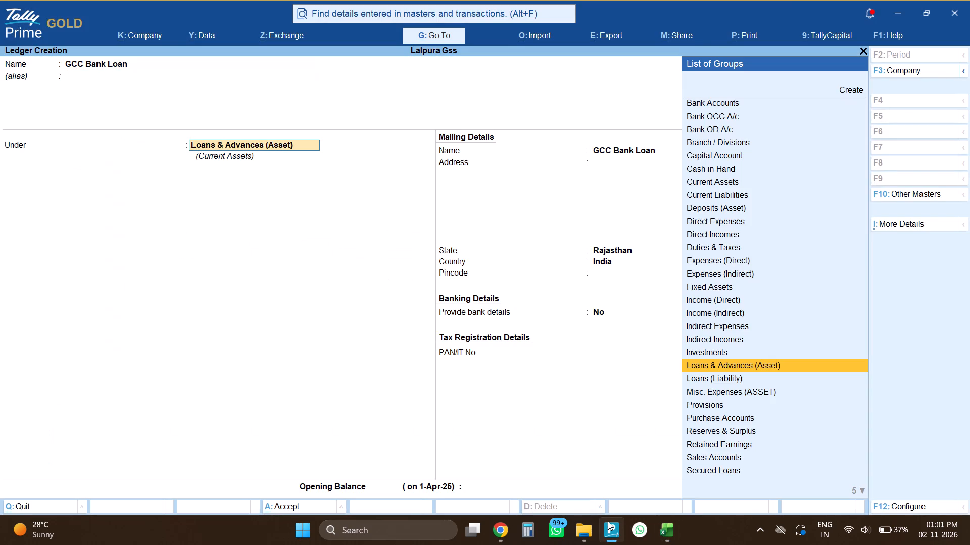
pyautogui.write('LO')
pyautogui.press('Down')
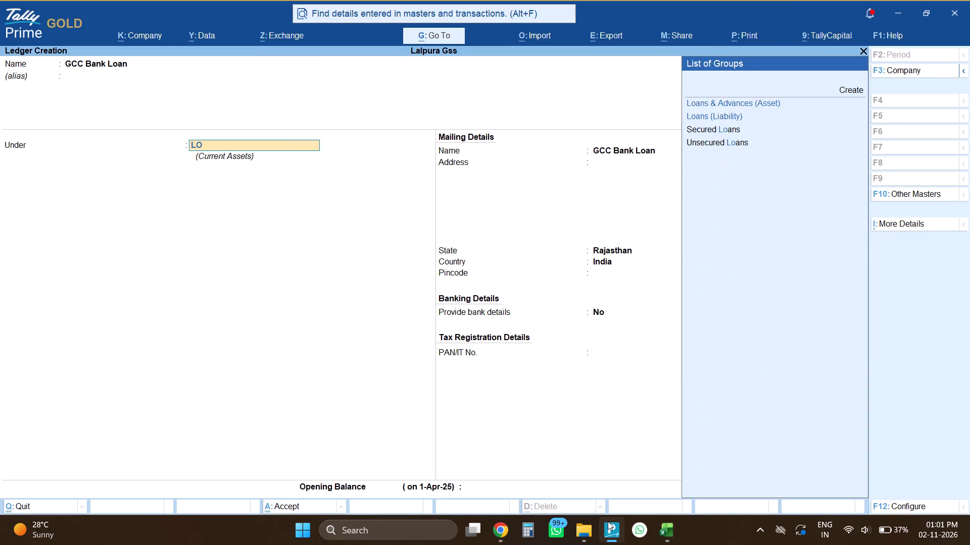
pyautogui.press('Down')
pyautogui.press('Return')
pyautogui.press('BackSpace')
pyautogui.hotkey('ctrl', 'c')
pyautogui.hotkey('alt', 'Tab')
pyautogui.press('Right')
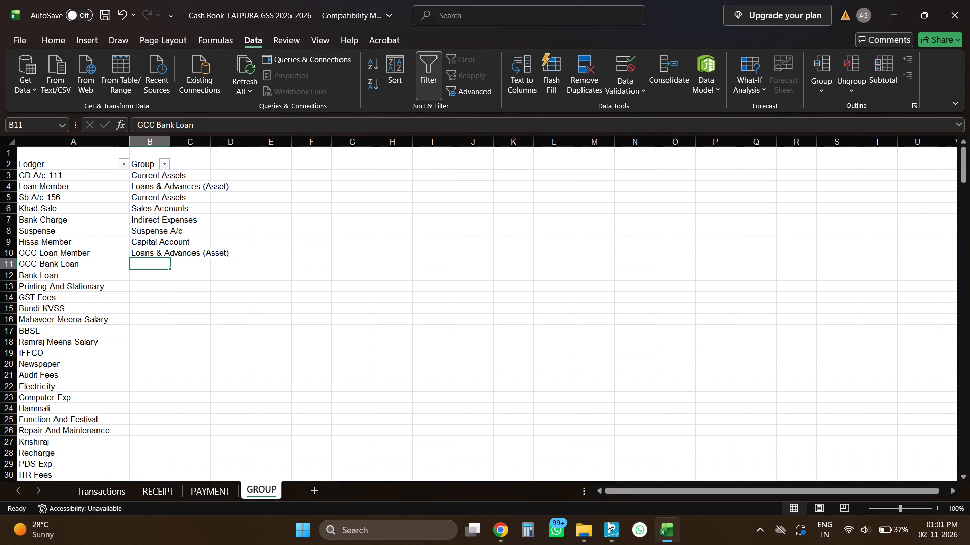
pyautogui.hotkey('ctrl', 'v')
pyautogui.hotkey('alt', 'Tab')
pyautogui.hotkey('ctrl', 'a')
# Create the Bank Loan ledger from A12 under Loans (Liability) and fill that group down from B11 into B12 of the GROUP sheet.
pyautogui.hotkey('alt', 'Tab')
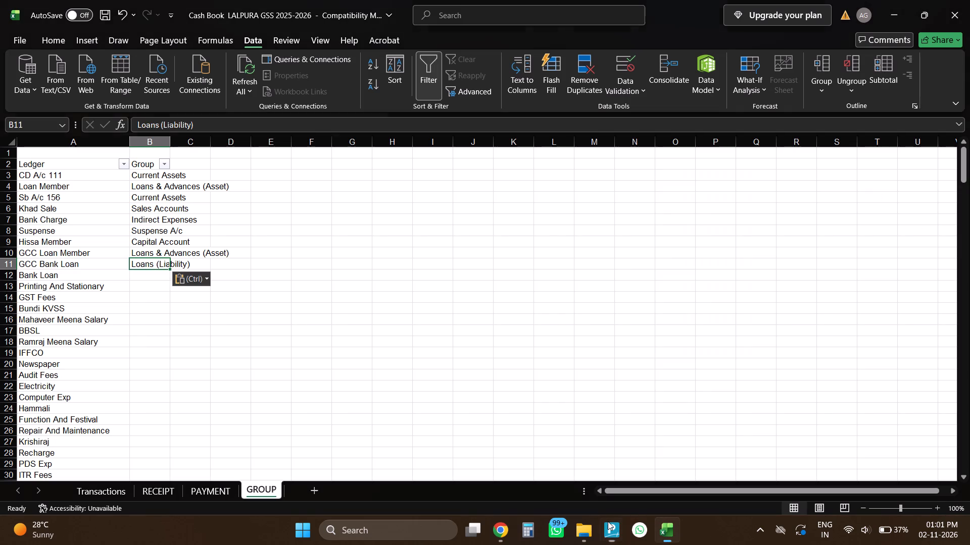
pyautogui.press('Down')
pyautogui.press('Left')
pyautogui.hotkey('ctrl', 'c')
pyautogui.hotkey('alt', 'Tab')
pyautogui.hotkey('ctrl', 'v')
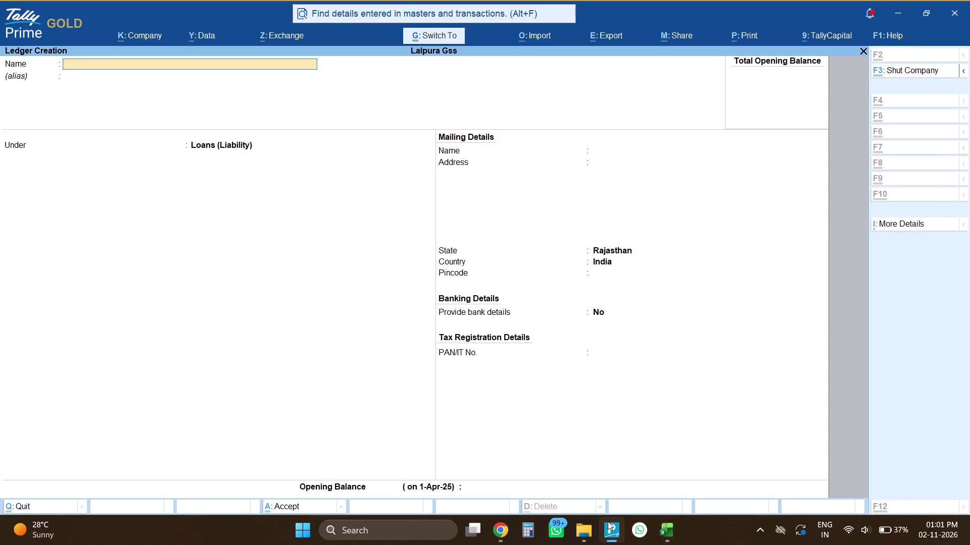
pyautogui.press('Return')
pyautogui.press('Return')
pyautogui.hotkey('ctrl', 'a')
pyautogui.hotkey('alt', 'Tab')
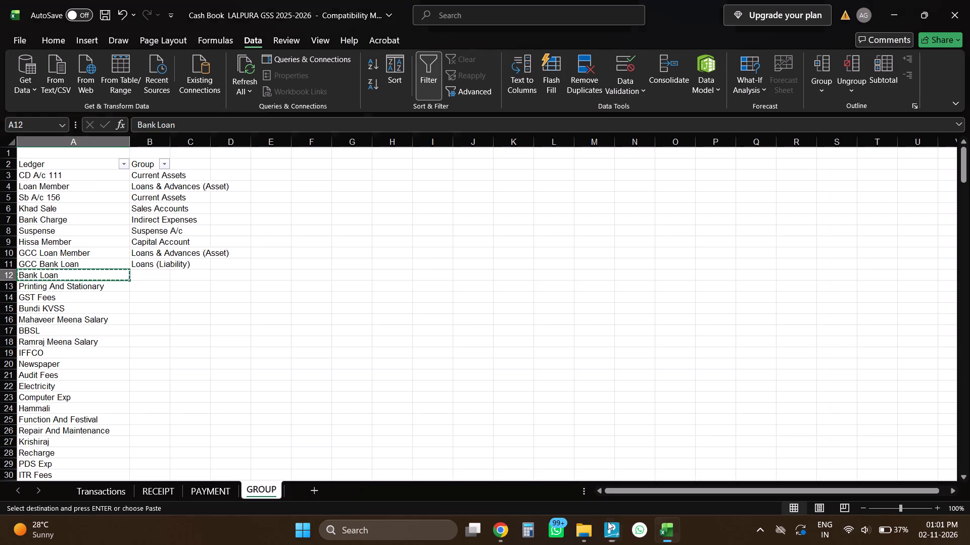
pyautogui.press('Right')
pyautogui.hotkey('ctrl', 'd')
# Create the Printing And Stationary ledger from A13 under Indirect Expenses and copy that group name into B13 of the GROUP sheet.
pyautogui.press('Down')
pyautogui.press('Left')
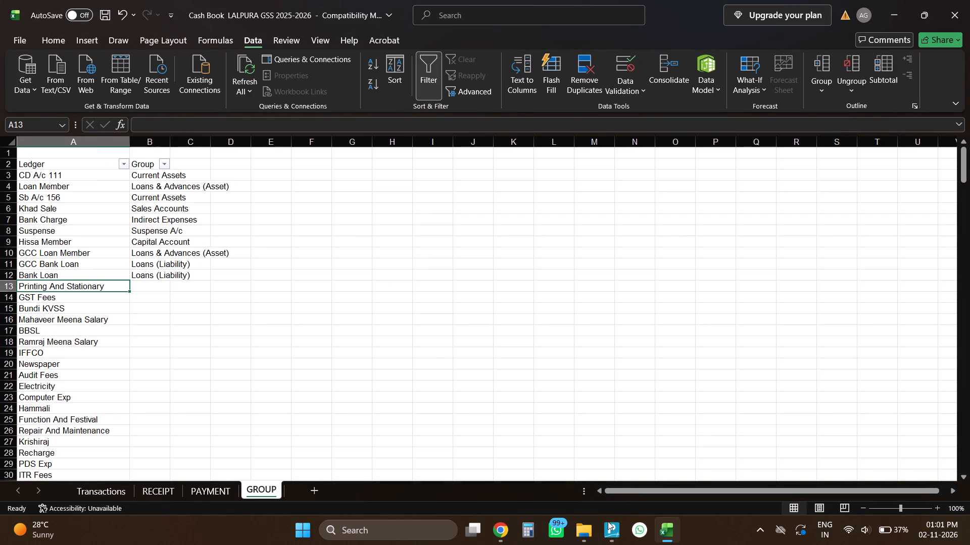
pyautogui.hotkey('ctrl', 'c')
pyautogui.hotkey('alt', 'Tab')
pyautogui.hotkey('ctrl', 'v')
pyautogui.press('Return')
pyautogui.press('Return')
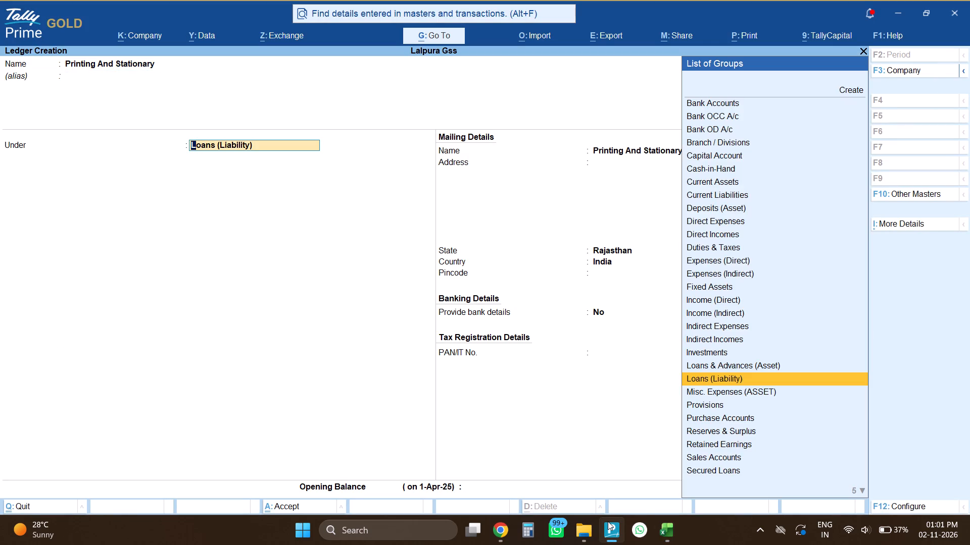
pyautogui.write('IN')
pyautogui.press('Down')
pyautogui.press('Down')
pyautogui.press('Down')
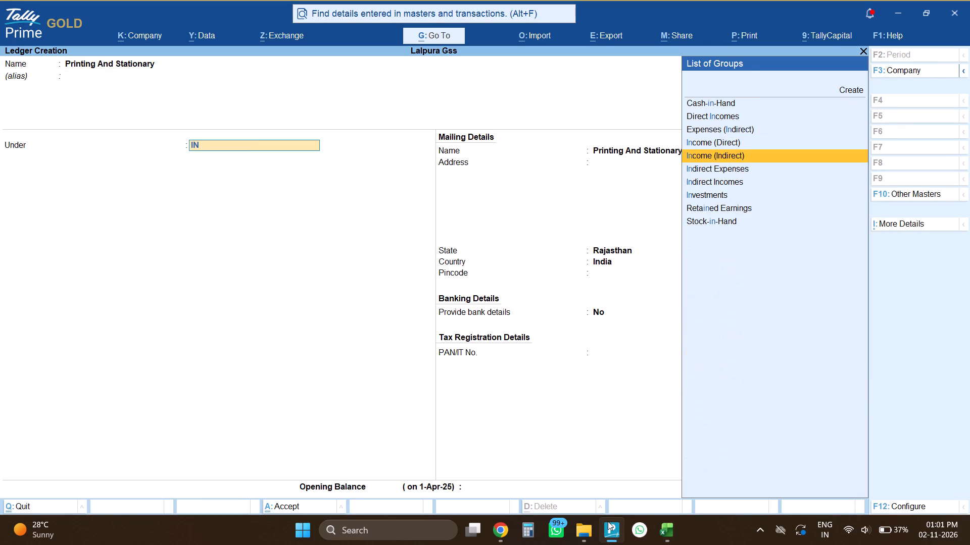
pyautogui.press('Return')
pyautogui.press('BackSpace')
pyautogui.hotkey('ctrl', 'c')
pyautogui.hotkey('alt', 'Tab')
pyautogui.press('Right')
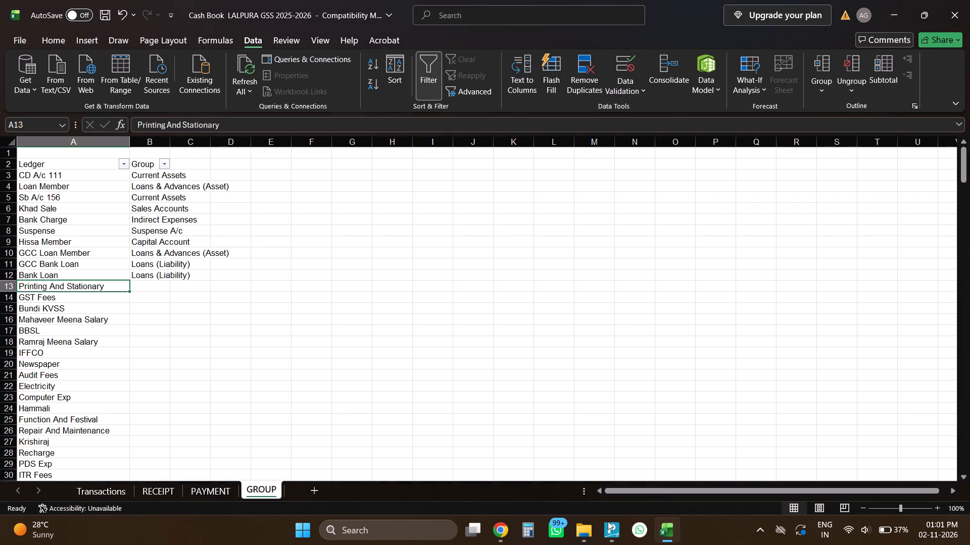
pyautogui.hotkey('ctrl', 'v')
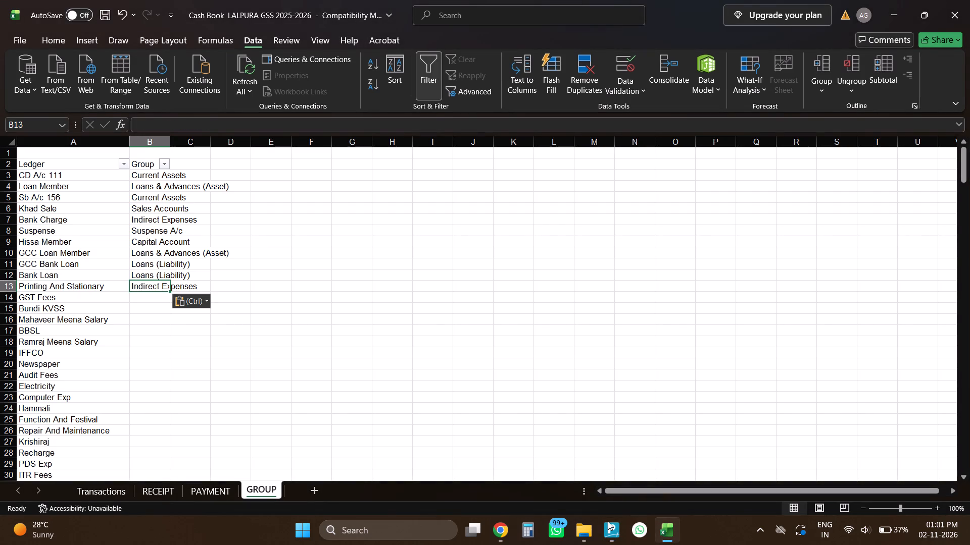
pyautogui.hotkey('alt', 'Tab')
pyautogui.hotkey('ctrl', 'a')
# Create the GST Fees ledger from A14 under Indirect Expenses and fill that group down from B13 into B14 of the GROUP sheet.
pyautogui.hotkey('alt', 'Tab')
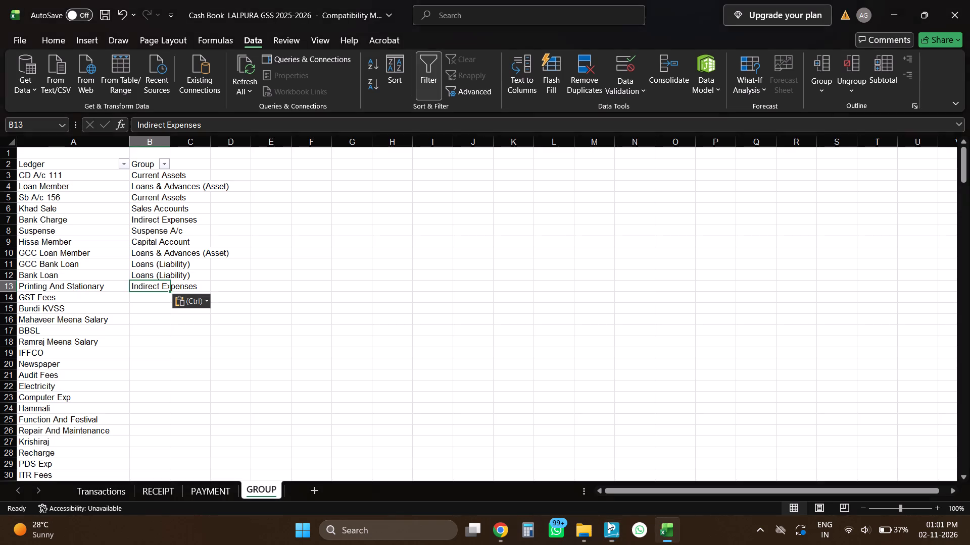
pyautogui.press('Down')
pyautogui.press('Left')
pyautogui.hotkey('ctrl', 'c')
pyautogui.hotkey('alt', 'Tab')
pyautogui.hotkey('ctrl', 'v')
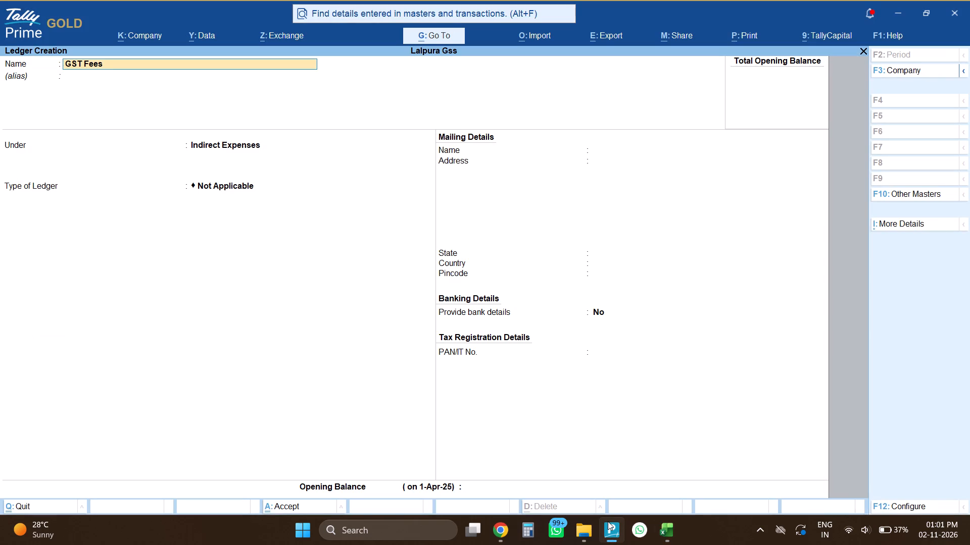
pyautogui.press('Return')
pyautogui.press('Return')
pyautogui.hotkey('ctrl', 'a')
pyautogui.hotkey('alt', 'Tab')
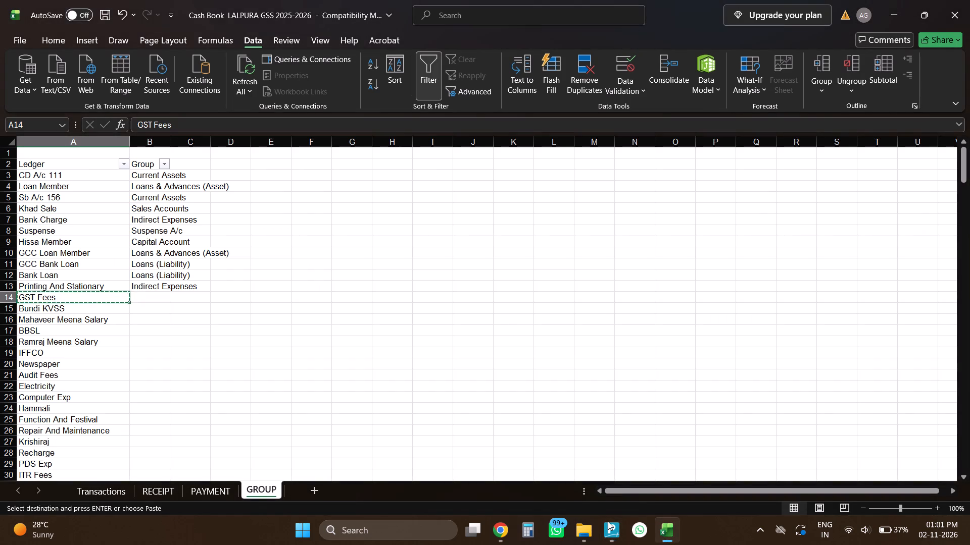
pyautogui.press('Right')
pyautogui.hotkey('ctrl', 'd')
# Create the Bundi KVSS ledger from A15 under Sundry Creditors and copy that group name into B15 of the GROUP sheet.
pyautogui.press('Down')
pyautogui.press('Left')
pyautogui.hotkey('ctrl', 'c')
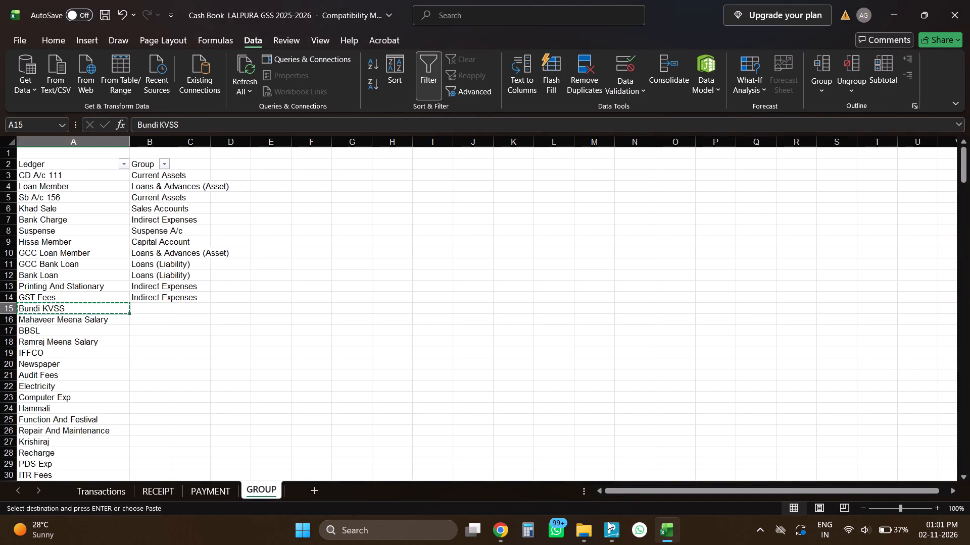
pyautogui.hotkey('alt', 'Tab')
pyautogui.hotkey('ctrl', 'v')
pyautogui.press('Return')
pyautogui.press('Return')
pyautogui.write('SUND')
pyautogui.press('Down')
pyautogui.press('Return')
pyautogui.press('BackSpace')
pyautogui.hotkey('ctrl', 'c')
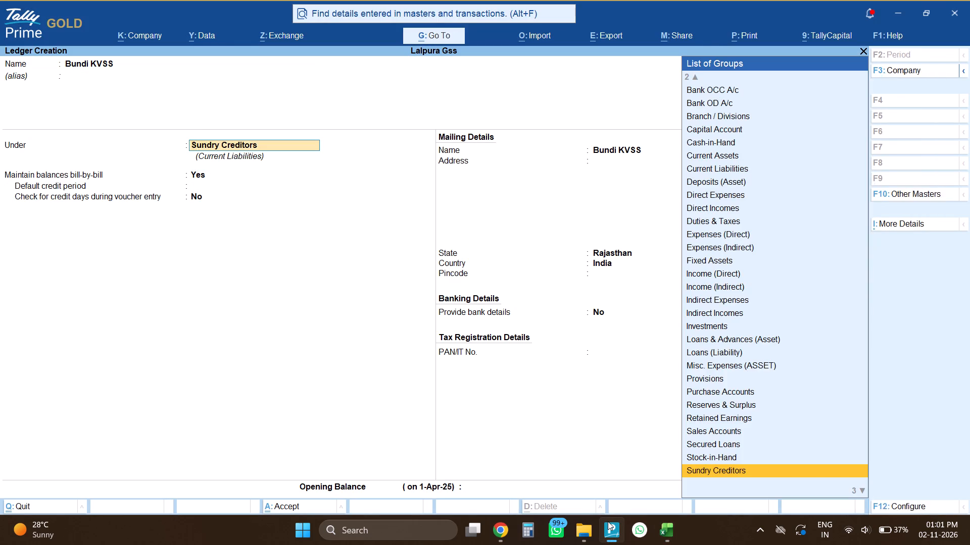
pyautogui.hotkey('alt', 'Tab')
pyautogui.press('Right')
pyautogui.hotkey('ctrl', 'v')
pyautogui.hotkey('alt', 'Tab')
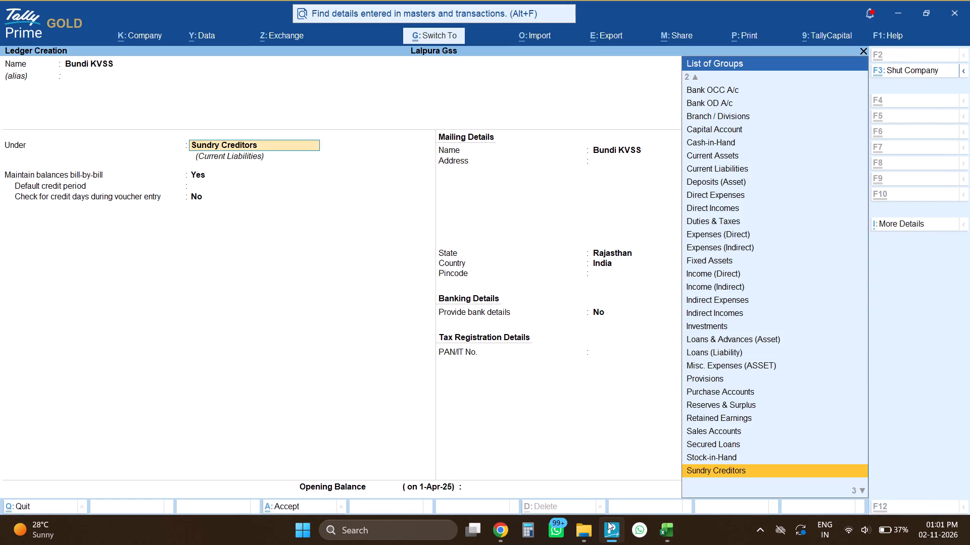
pyautogui.hotkey('ctrl', 'a')
# Start the staff salary ledger named in A16 and create a new group for it, Salary Paid to Staff, under Indirect Expenses.
pyautogui.hotkey('alt', 'Tab')
pyautogui.press('Down')
pyautogui.press('Left')
pyautogui.hotkey('ctrl', 'c')
pyautogui.hotkey('alt', 'Tab')
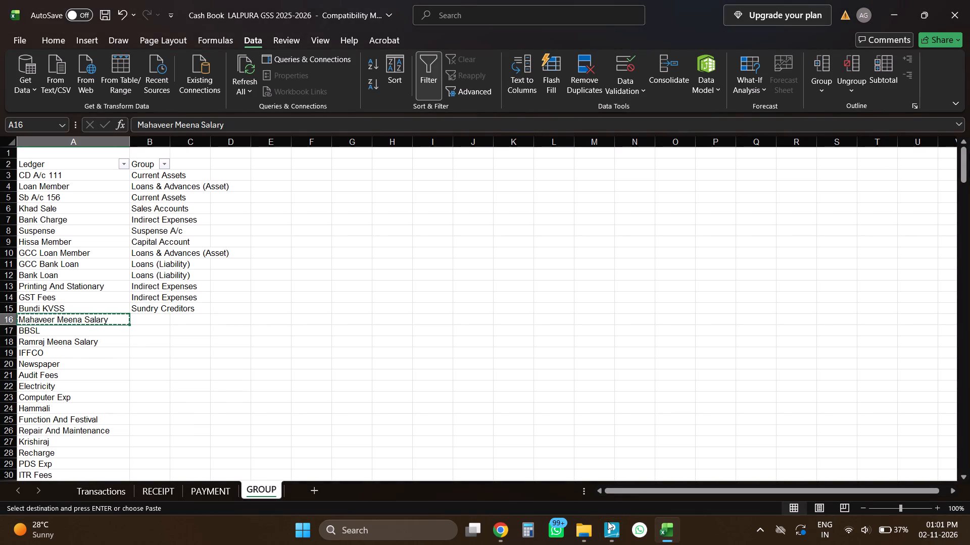
pyautogui.hotkey('ctrl', 'v')
pyautogui.press('Return')
pyautogui.press('Return')
pyautogui.write('SAL')
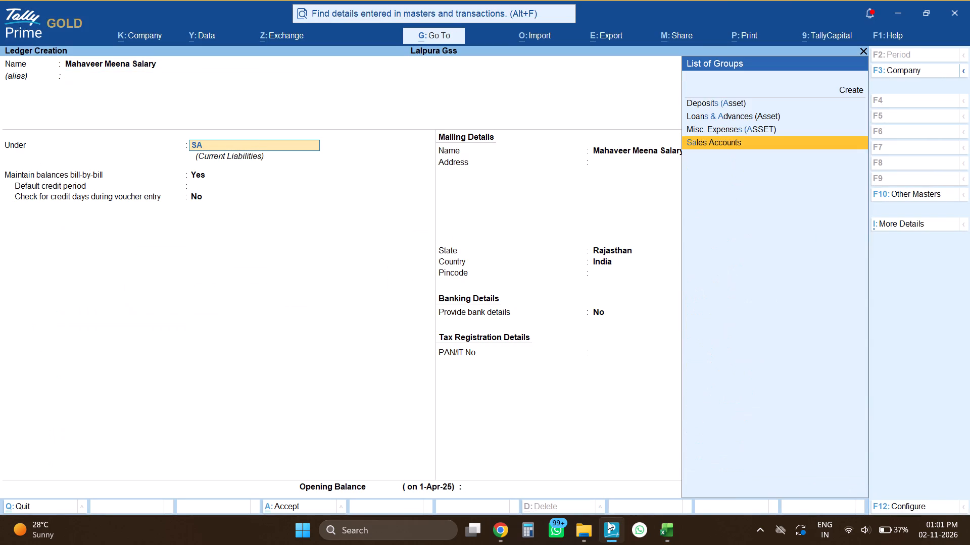
pyautogui.press('Up')
pyautogui.press('Up')
pyautogui.press('Return')
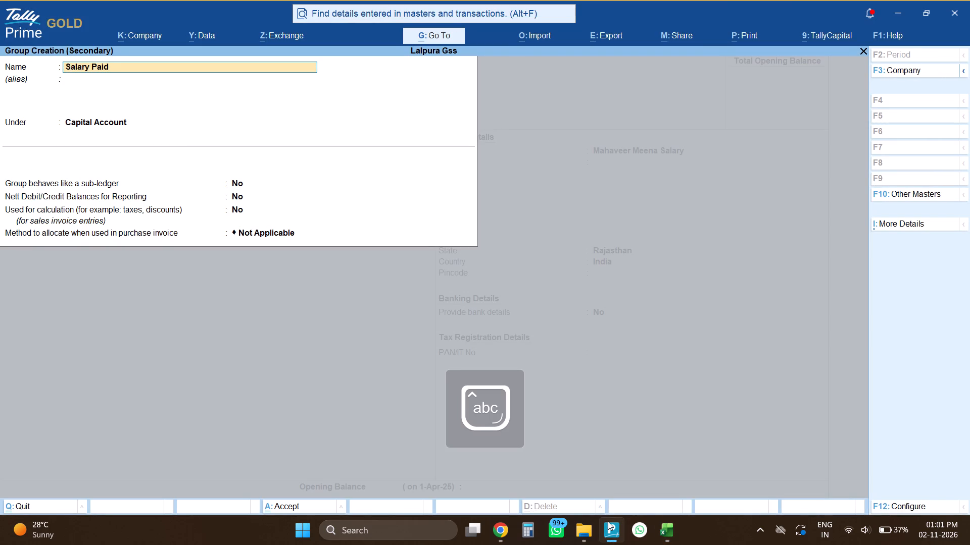
pyautogui.press('Return')
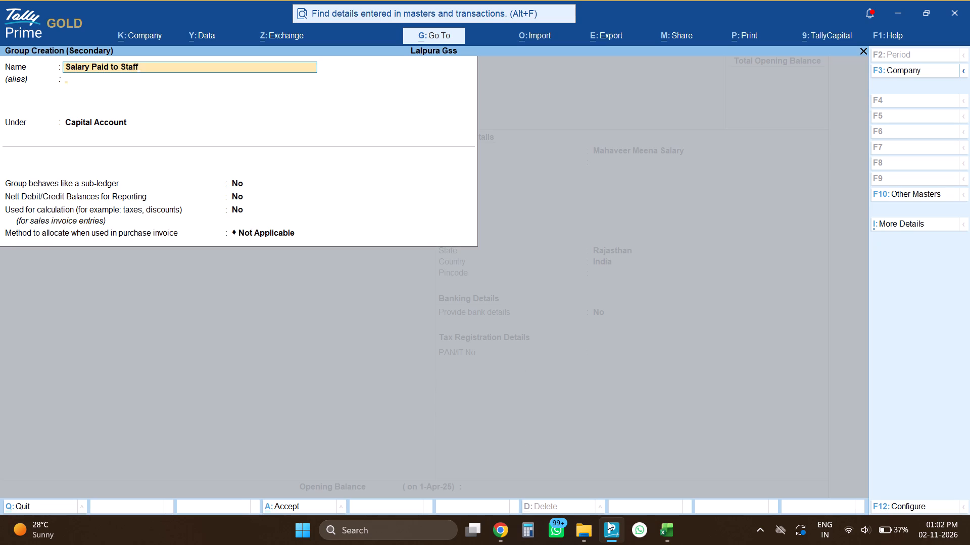
pyautogui.press('Return')
pyautogui.write('ind')
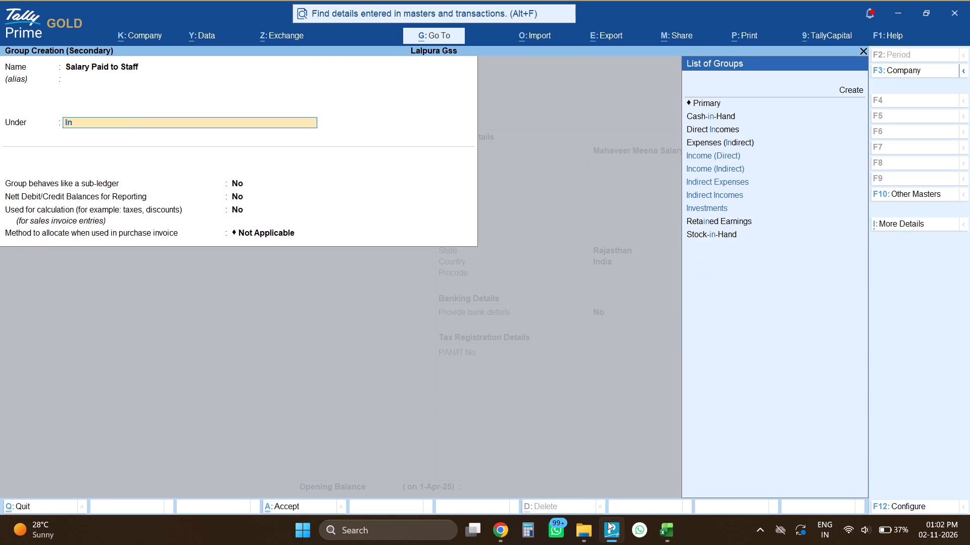
pyautogui.press('Down')
pyautogui.press('Return')
pyautogui.hotkey('ctrl', 'a')
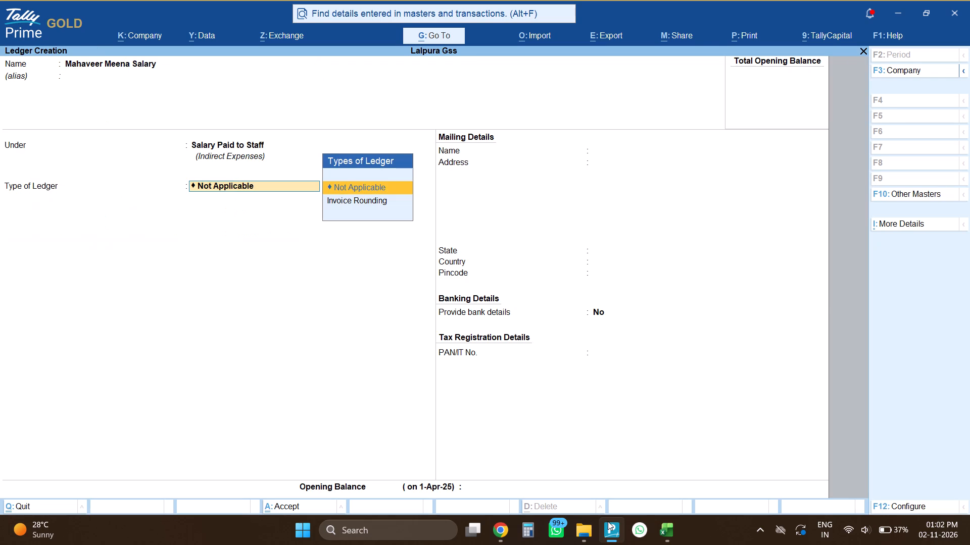
# Copy the Salary Paid to Staff group name into B16 of the GROUP sheet and save the salary ledger.
pyautogui.press('BackSpace')
pyautogui.hotkey('ctrl', 'c')
pyautogui.hotkey('alt', 'Tab')
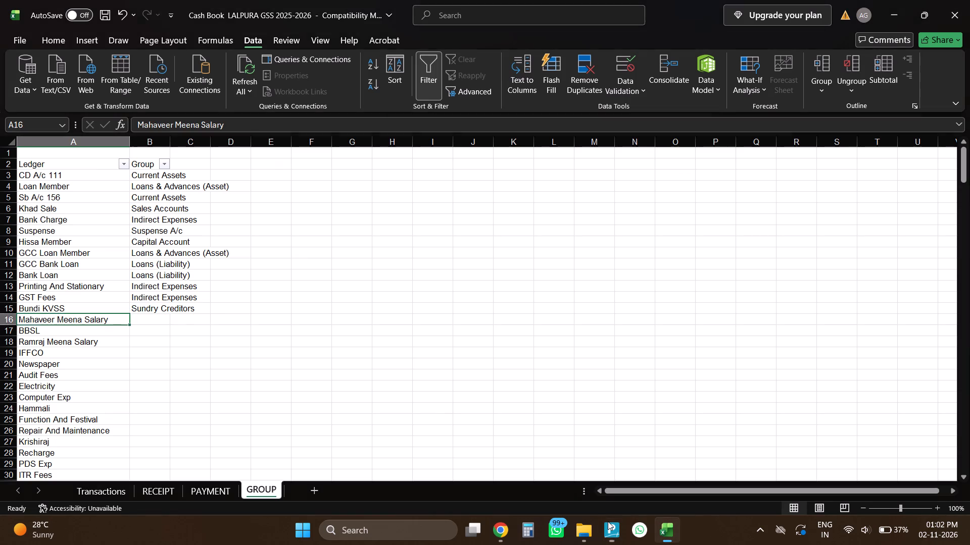
pyautogui.press('Right')
pyautogui.hotkey('ctrl', 'c')
pyautogui.hotkey('ctrl', 'v')
pyautogui.press('Escape')
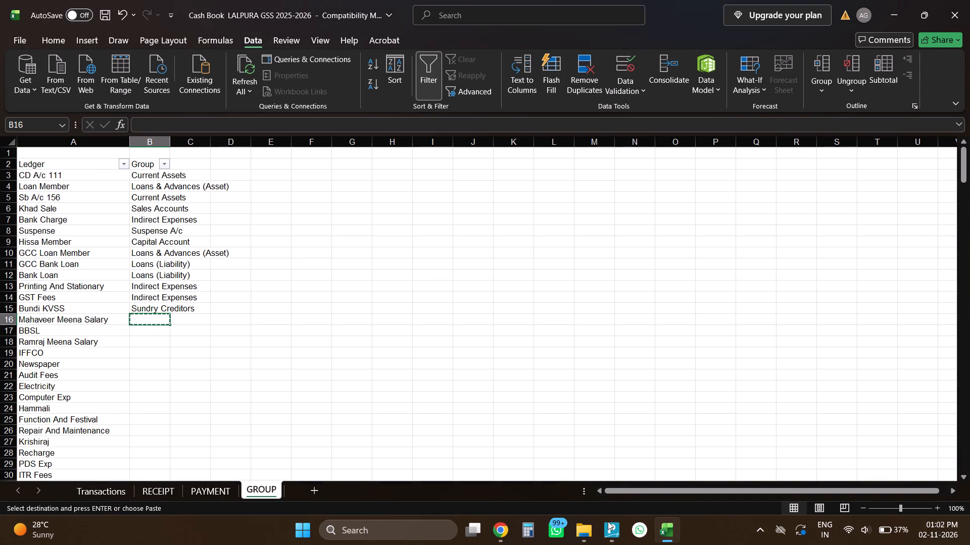
pyautogui.hotkey('alt', 'Tab')
pyautogui.hotkey('ctrl', 'c')
pyautogui.hotkey('alt', 'Tab')
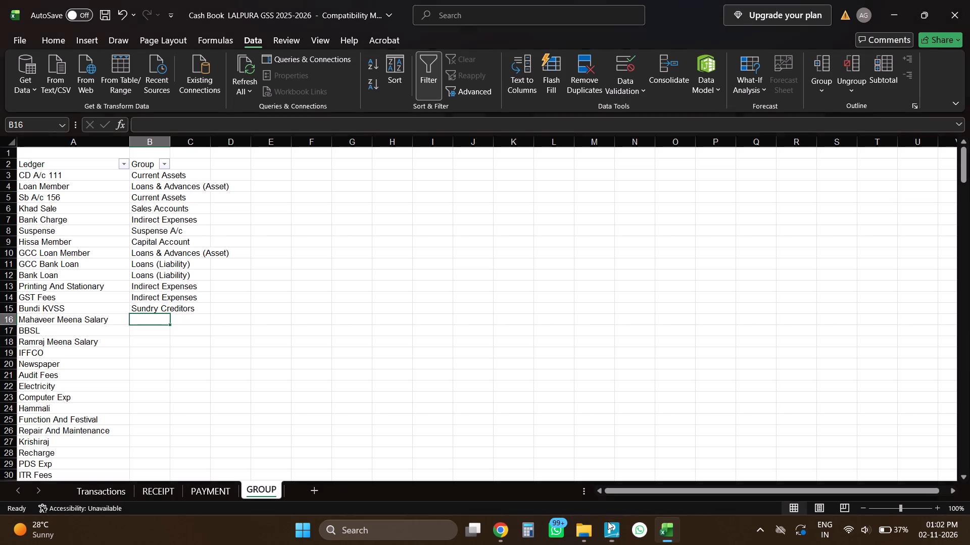
pyautogui.hotkey('ctrl', 'v')
pyautogui.press('Return')
pyautogui.hotkey('alt', 'Tab')
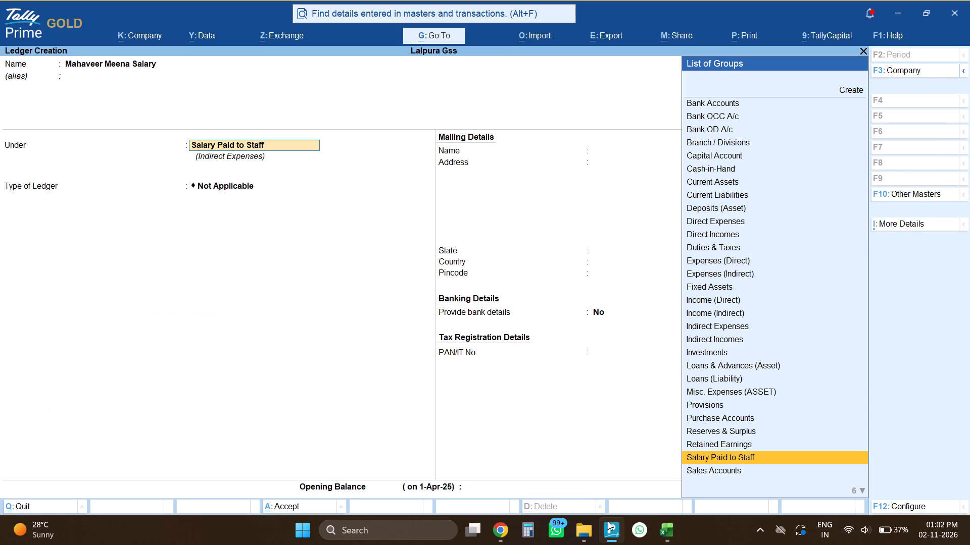
pyautogui.hotkey('ctrl', 'a')
# Create the BBSL ledger from A17 under Investments and copy that group name into B17 of the GROUP sheet.
pyautogui.hotkey('alt', 'Tab')
pyautogui.press('Down')
pyautogui.press('Left')
pyautogui.press('Up')
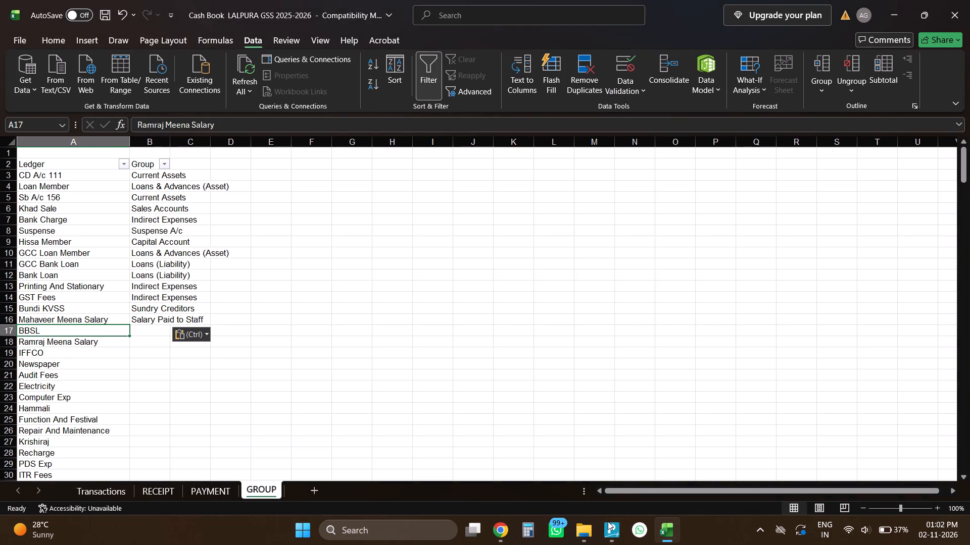
pyautogui.hotkey('ctrl', 'c')
pyautogui.hotkey('alt', 'Tab')
pyautogui.hotkey('ctrl', 'v')
pyautogui.press('Return')
pyautogui.press('Return')
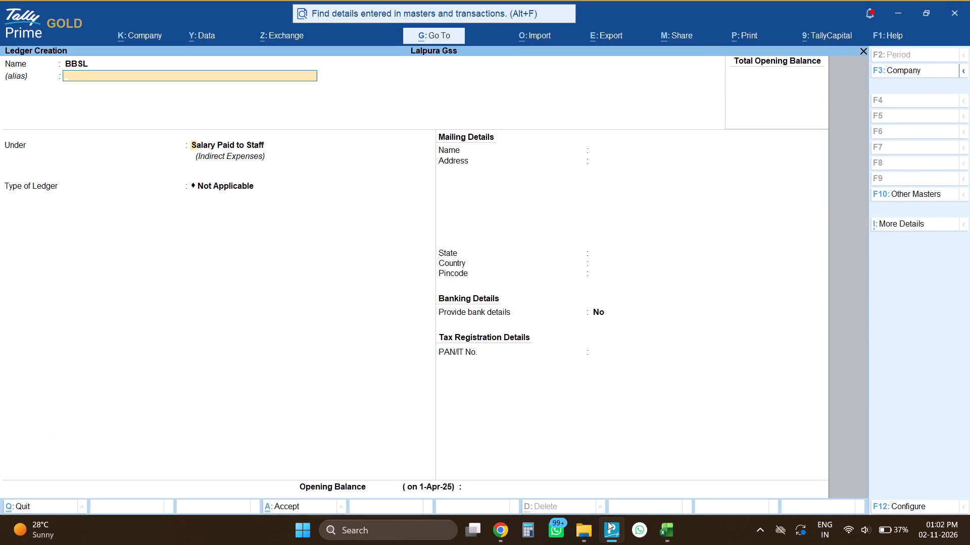
pyautogui.write('inv')
pyautogui.press('Return')
pyautogui.press('BackSpace')
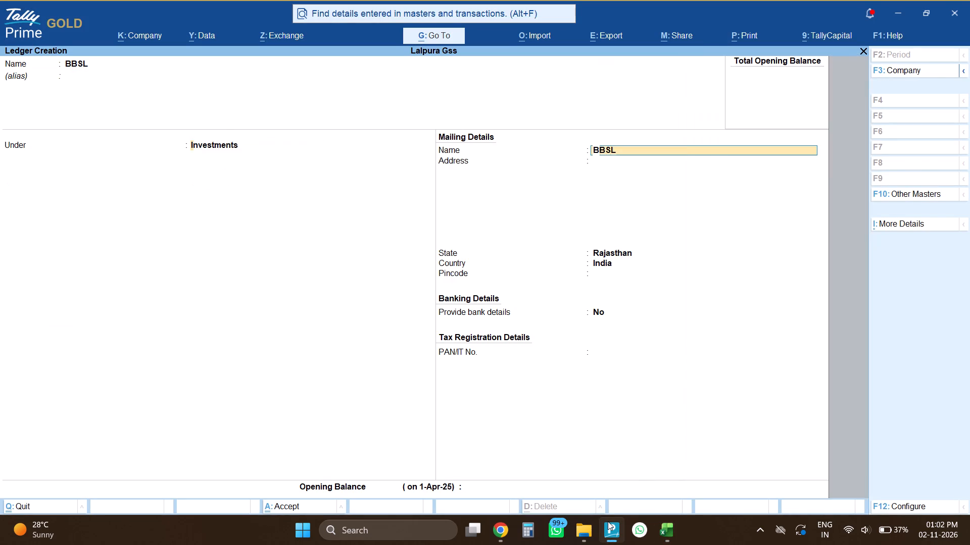
pyautogui.hotkey('ctrl', 'c')
pyautogui.hotkey('alt', 'Tab')
pyautogui.press('Right')
pyautogui.hotkey('ctrl', 'v')
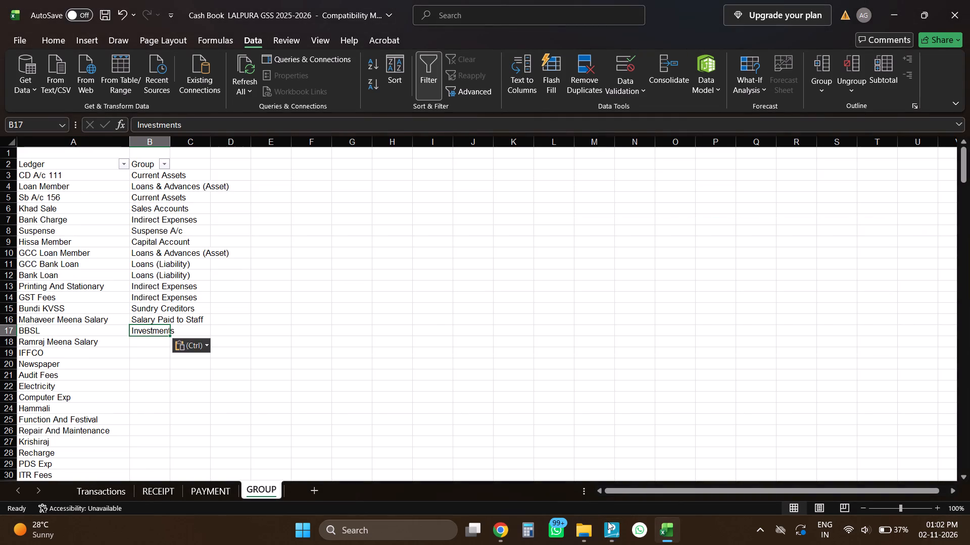
pyautogui.hotkey('alt', 'Tab')
pyautogui.hotkey('ctrl', 'a')
# Create the staff salary ledger named in A18 under the Salary Paid to Staff group.
pyautogui.hotkey('alt', 'Tab')
pyautogui.press('Down')
pyautogui.press('Left')
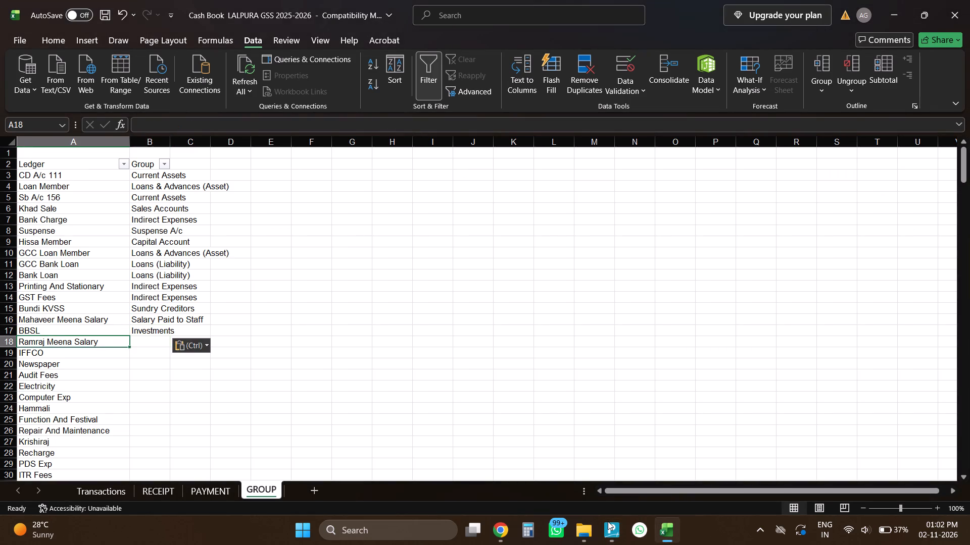
pyautogui.hotkey('ctrl', 'c')
pyautogui.hotkey('alt', 'Tab')
pyautogui.hotkey('ctrl', 'v')
pyautogui.press('Return')
pyautogui.press('Return')
pyautogui.write('sal')
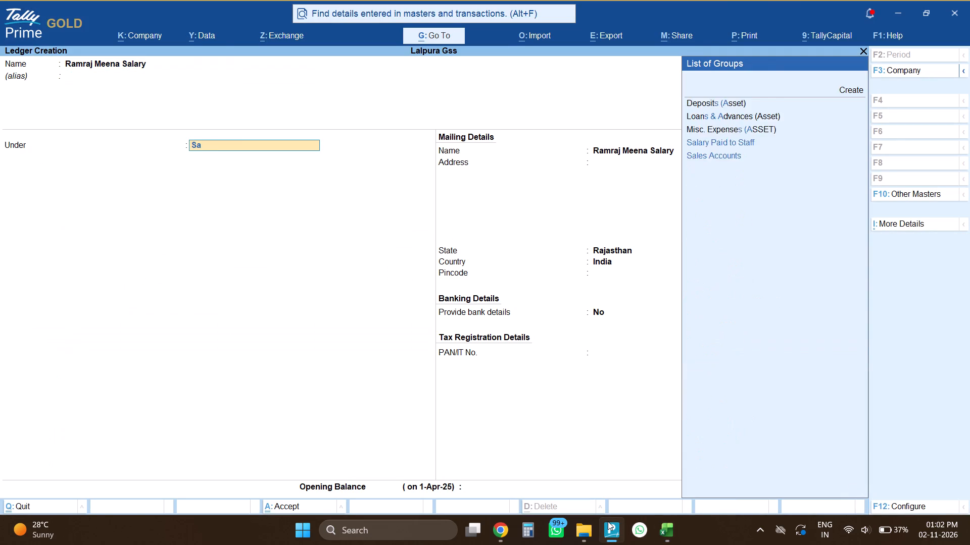
pyautogui.press('Return')
pyautogui.press('Down')
pyautogui.press('Return')
pyautogui.hotkey('alt', 'Tab')
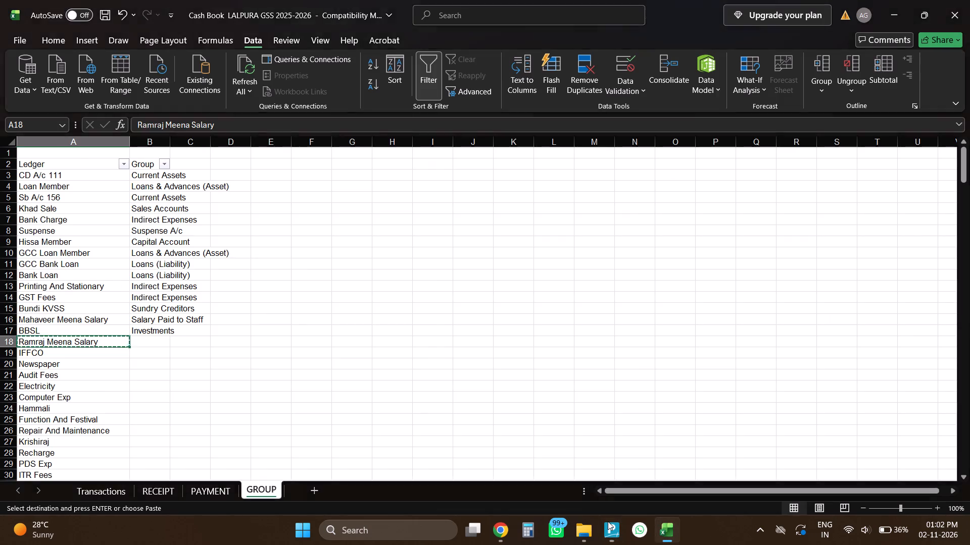
pyautogui.hotkey('alt', 'Tab')
pyautogui.hotkey('ctrl', 'a')
# Create the IFFCO ledger from A19 of the GROUP sheet under Sundry Creditors.
pyautogui.hotkey('alt', 'Tab')
pyautogui.press('Down')
pyautogui.press('Left')
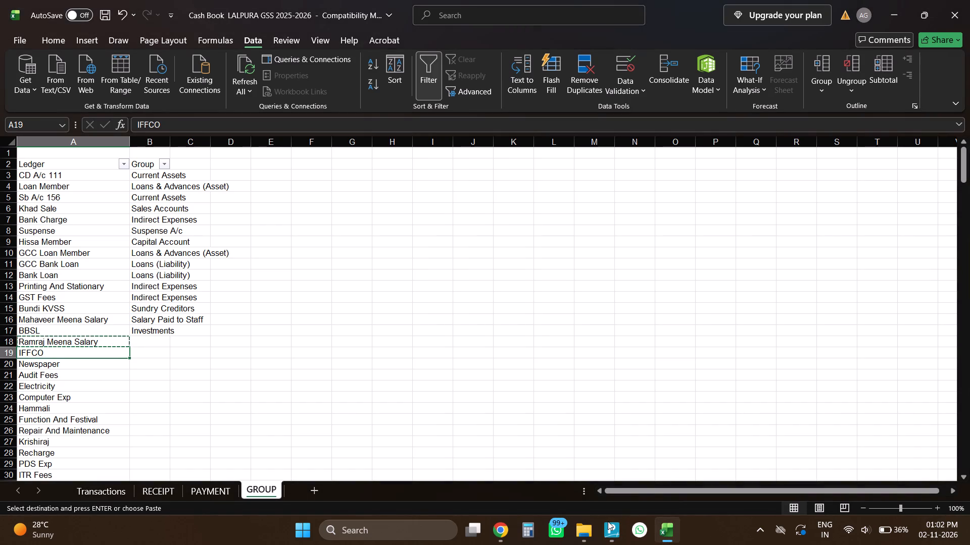
pyautogui.hotkey('ctrl', 'c')
pyautogui.hotkey('alt', 'Tab')
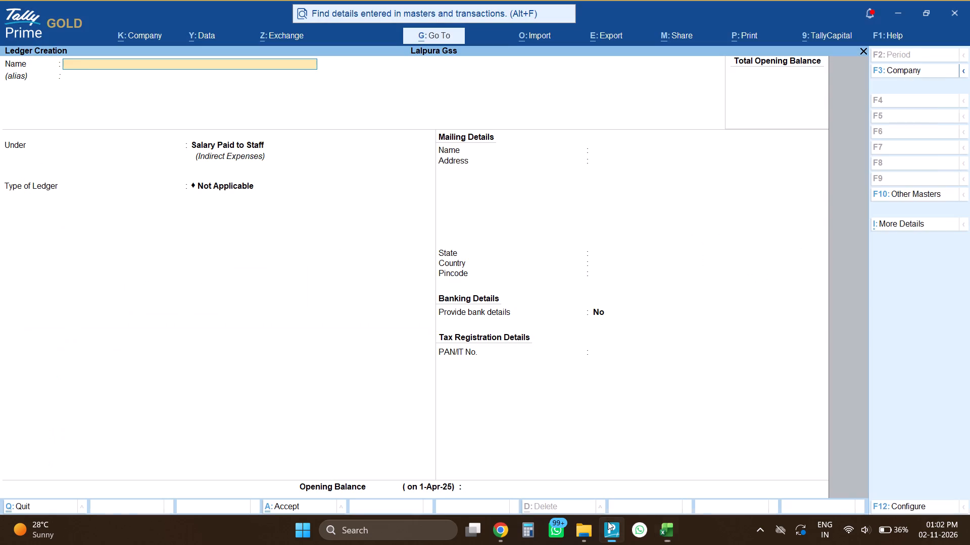
pyautogui.hotkey('ctrl', 'v')
pyautogui.press('Return')
pyautogui.press('Return')
pyautogui.write('sund')
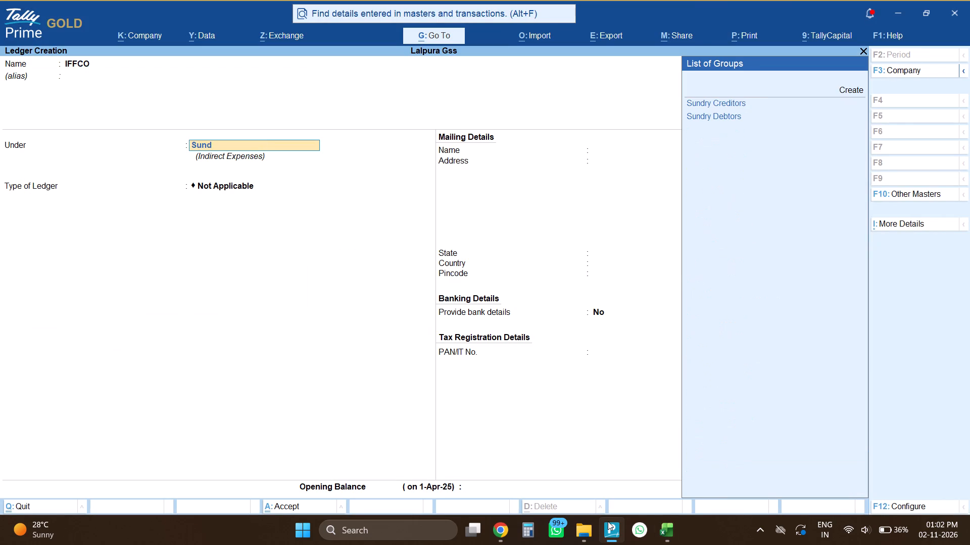
pyautogui.press('Down')
pyautogui.press('Return')
pyautogui.hotkey('ctrl', 'a')
# Create the Newspaper ledger from A20 of the GROUP sheet under Indirect Expenses.
pyautogui.hotkey('alt', 'Tab')
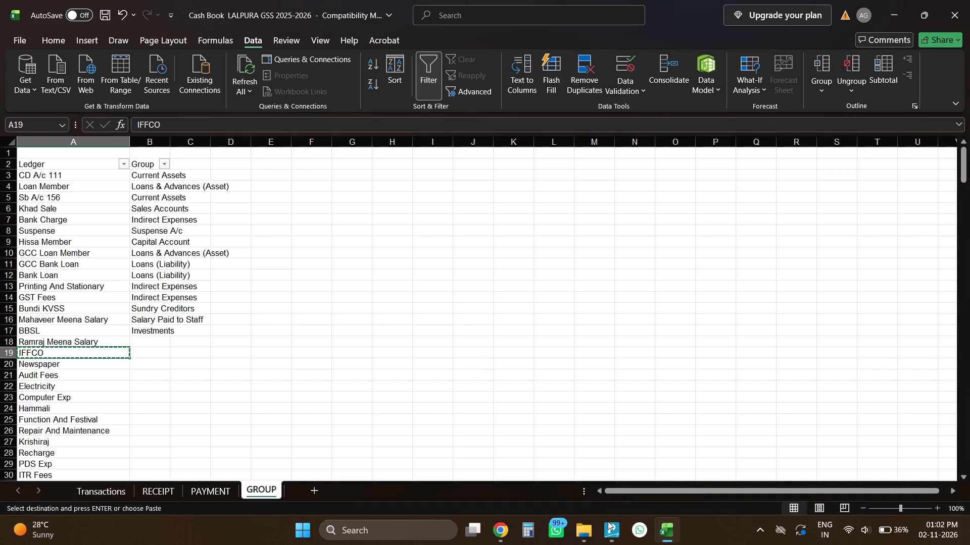
pyautogui.press('Down')
pyautogui.hotkey('ctrl', 'c')
pyautogui.hotkey('alt', 'Tab')
pyautogui.hotkey('ctrl', 'v')
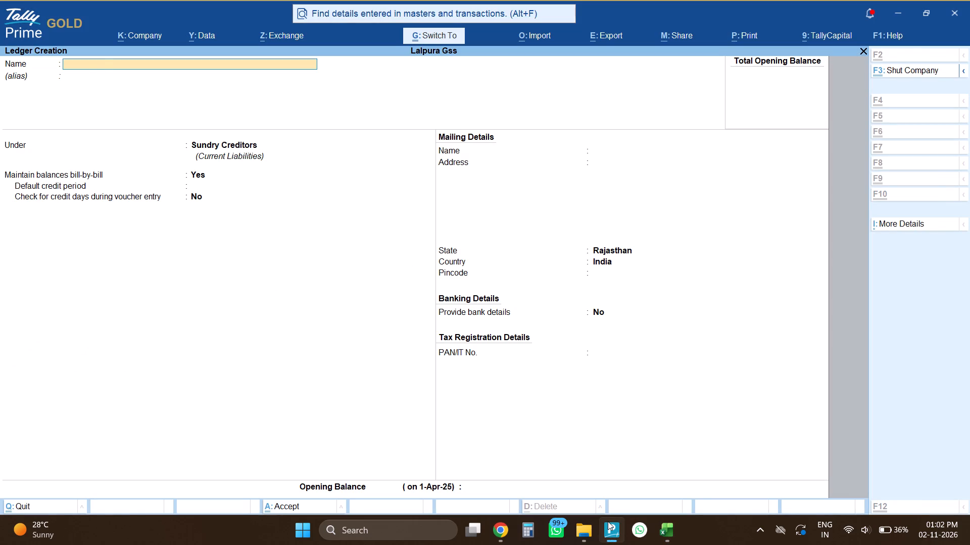
pyautogui.press('Return')
pyautogui.press('Return')
pyautogui.write('ind')
pyautogui.press('Down')
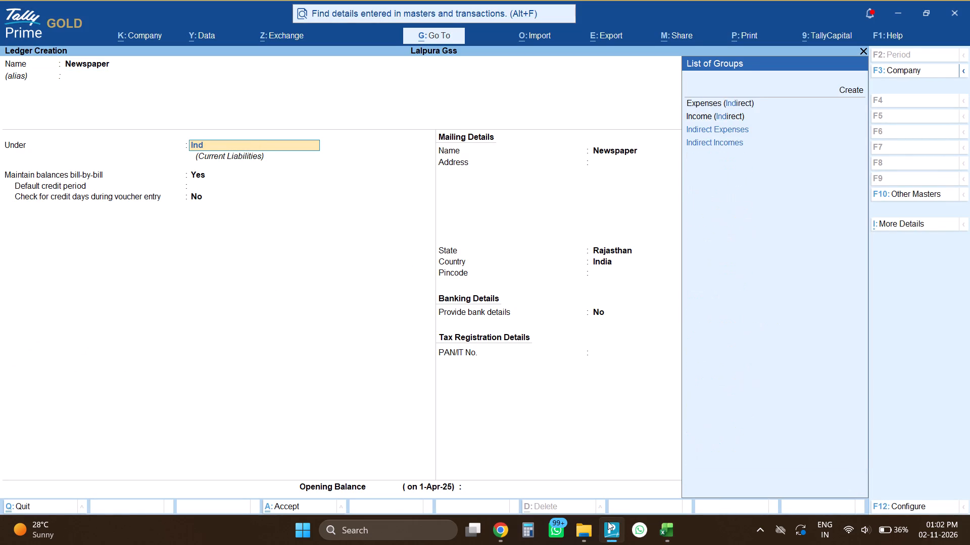
pyautogui.press('Return')
pyautogui.hotkey('ctrl', 'a')
# Create the Audit Fees ledger from A21 of the GROUP sheet, keeping it under Indirect Expenses.
pyautogui.hotkey('alt', 'Tab')
pyautogui.press('Down')
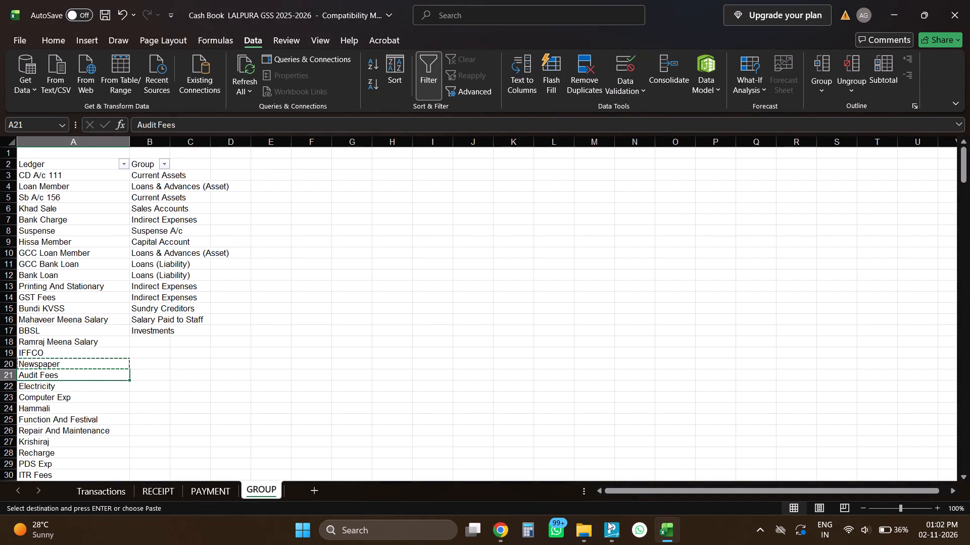
pyautogui.hotkey('ctrl', 'c')
pyautogui.hotkey('alt', 'Tab')
pyautogui.hotkey('ctrl', 'v')
pyautogui.press('Return')
# Create the Electricity ledger from A22 of the GROUP sheet, keeping it under Indirect Expenses.
pyautogui.hotkey('alt', 'Tab')
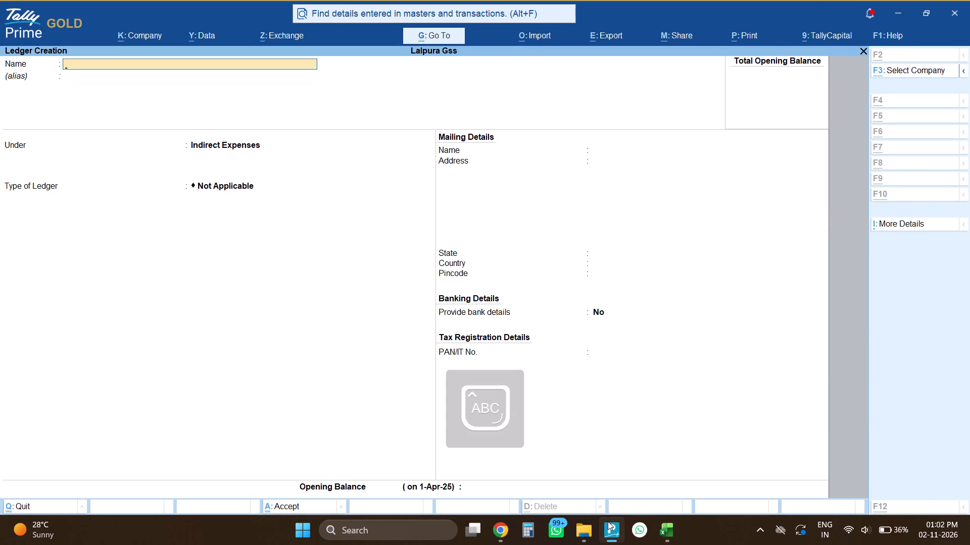
pyautogui.press('Down')
pyautogui.hotkey('ctrl', 'c')
pyautogui.hotkey('alt', 'Tab')
pyautogui.hotkey('ctrl', 'v')
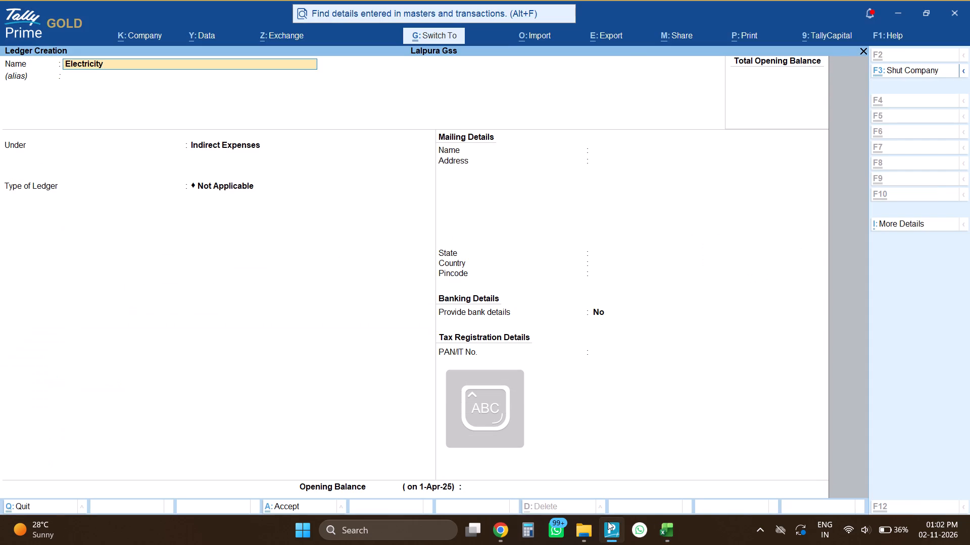
pyautogui.press('Return')
pyautogui.hotkey('ctrl', 'a')
# Create the Computer Exp ledger from A23 of the GROUP sheet, keeping it under Indirect Expenses.
pyautogui.hotkey('alt', 'Tab')
pyautogui.press('Down')
pyautogui.hotkey('ctrl', 'c')
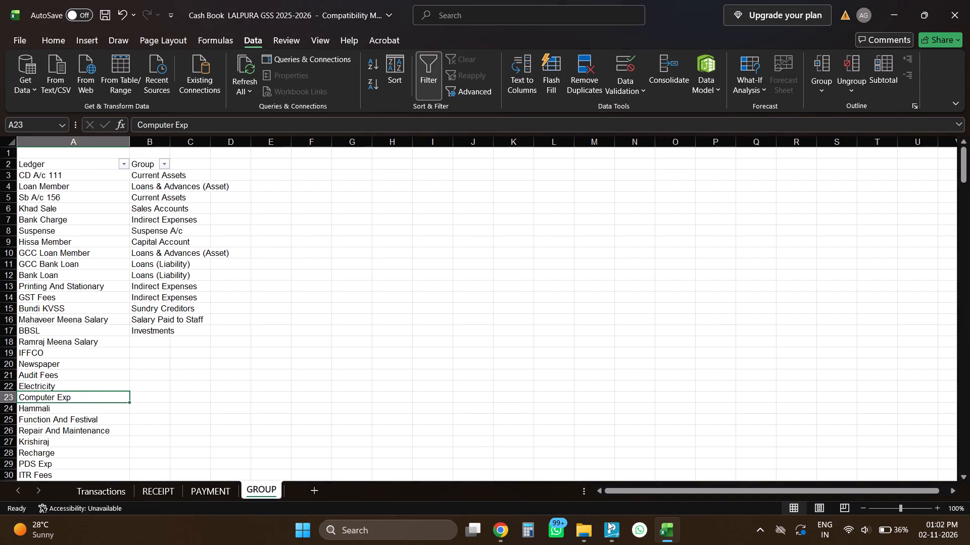
pyautogui.hotkey('alt', 'Tab')
pyautogui.hotkey('ctrl', 'v')
pyautogui.press('Return')
pyautogui.hotkey('ctrl', 'a')
# Create the Hammali ledger from A24 under Direct Expenses and copy that group name into B24 of the GROUP sheet.
pyautogui.hotkey('alt', 'Tab')
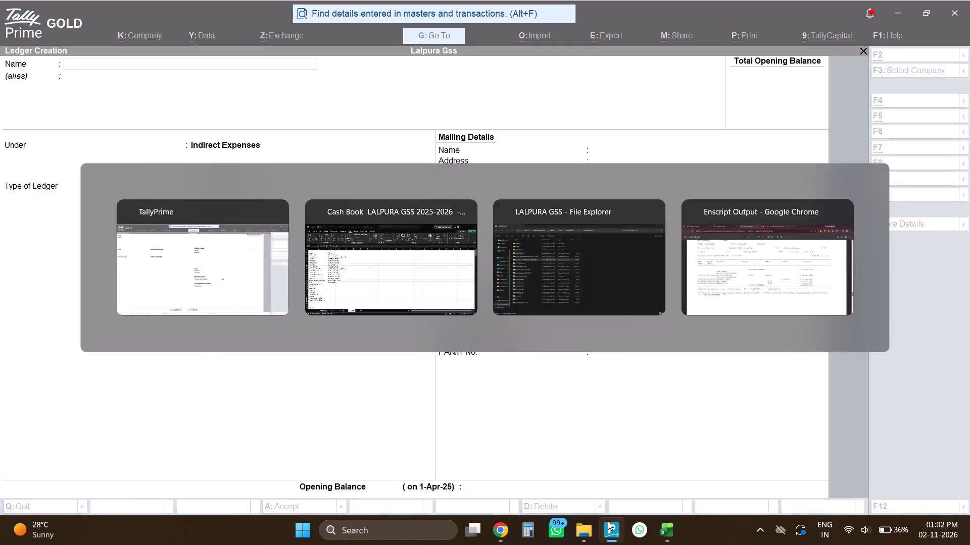
pyautogui.press('Down')
pyautogui.hotkey('ctrl', 'c')
pyautogui.hotkey('alt', 'Tab')
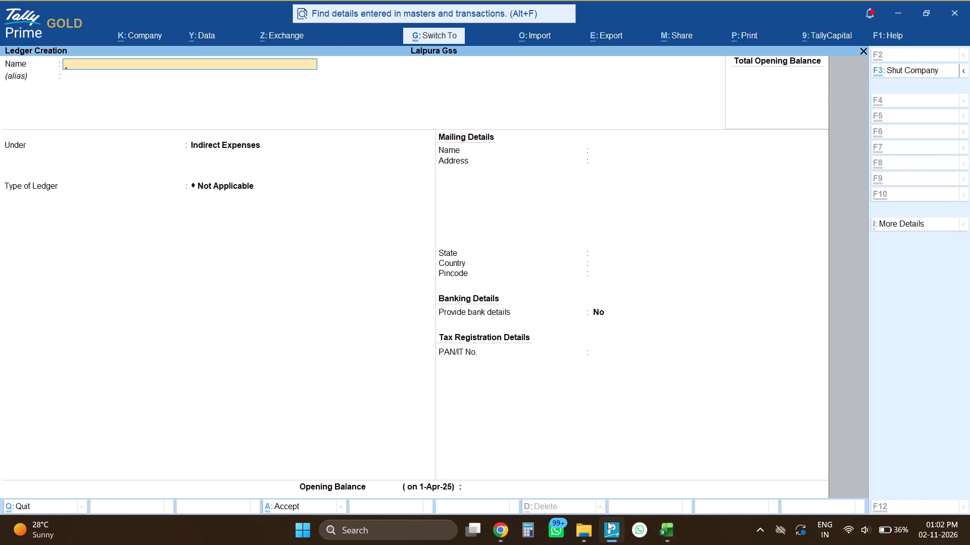
pyautogui.hotkey('ctrl', 'v')
pyautogui.press('Return')
pyautogui.press('Return')
pyautogui.write('DIR')
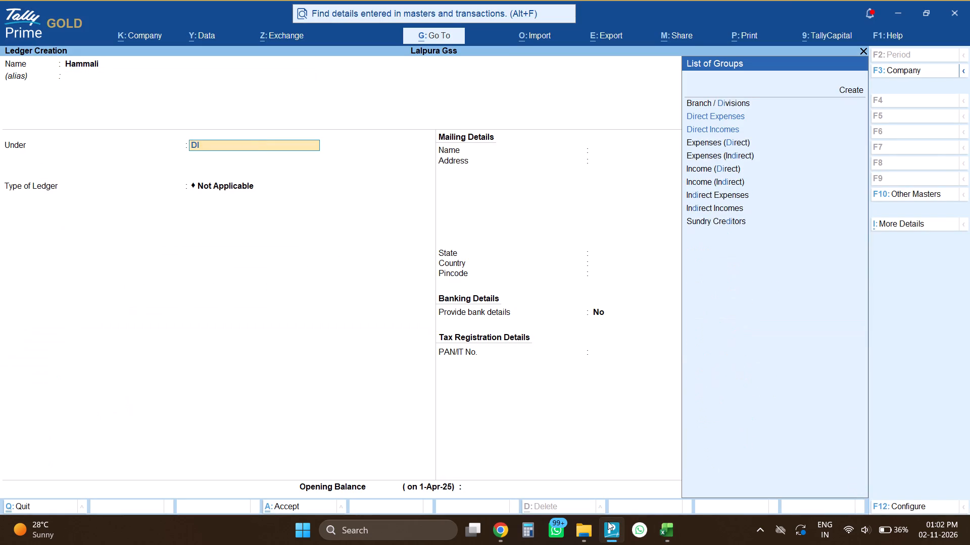
pyautogui.press('Down')
pyautogui.press('Return')
pyautogui.press('BackSpace')
pyautogui.hotkey('ctrl', 'c')
pyautogui.hotkey('alt', 'Tab')
pyautogui.press('Right')
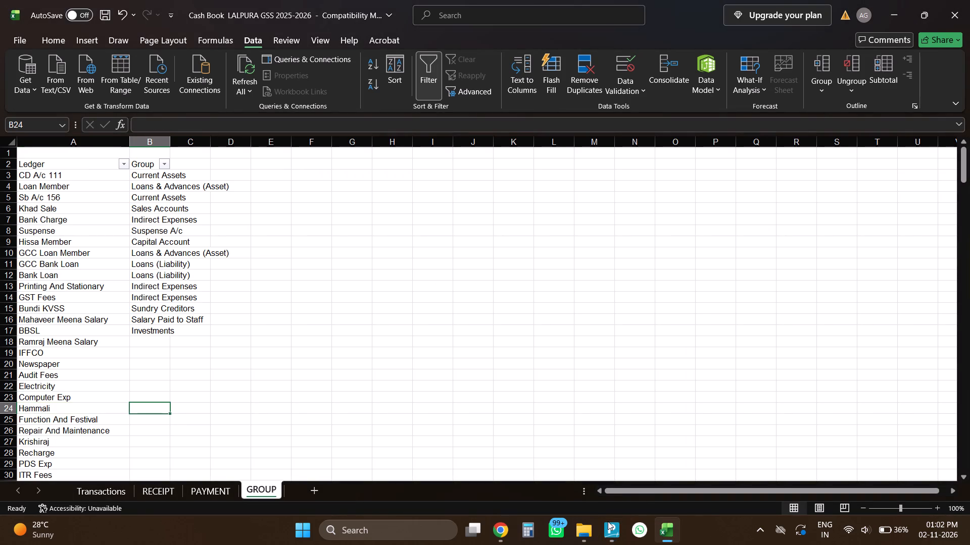
pyautogui.hotkey('ctrl', 'v')
pyautogui.hotkey('alt', 'Tab')
pyautogui.hotkey('ctrl', 'a')
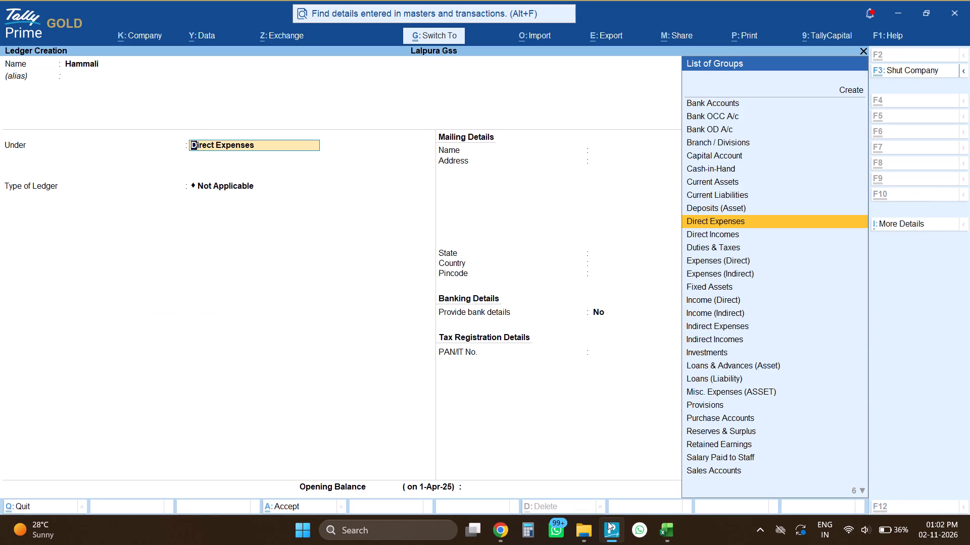
# Create the Function And Festival ledger from A25 of the GROUP sheet in TallyPrime, placing it under Indirect Expenses.
pyautogui.hotkey('alt', 'Tab')
pyautogui.press('Down')
pyautogui.press('Left')
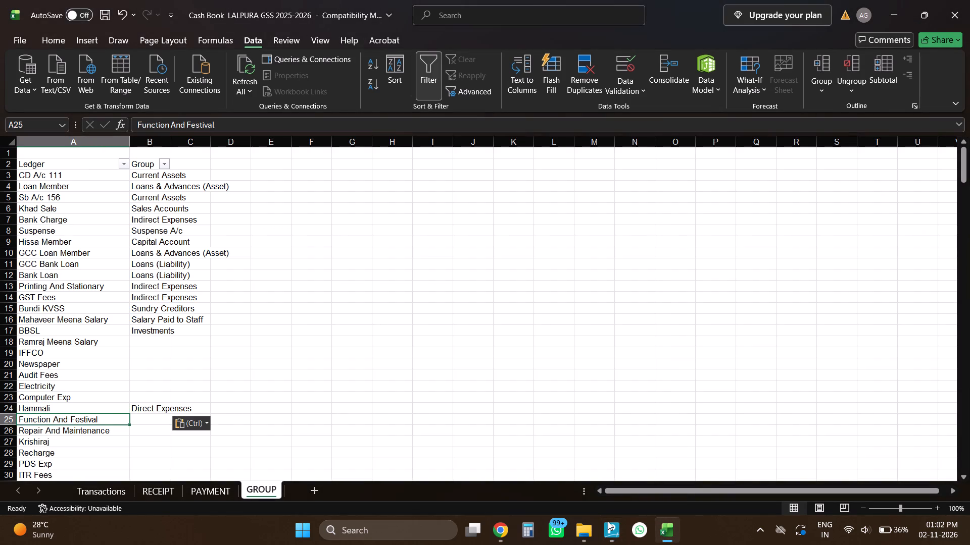
pyautogui.hotkey('ctrl', 'c')
pyautogui.hotkey('alt', 'Tab')
pyautogui.hotkey('ctrl', 'v')
pyautogui.press('Return')
pyautogui.press('Return')
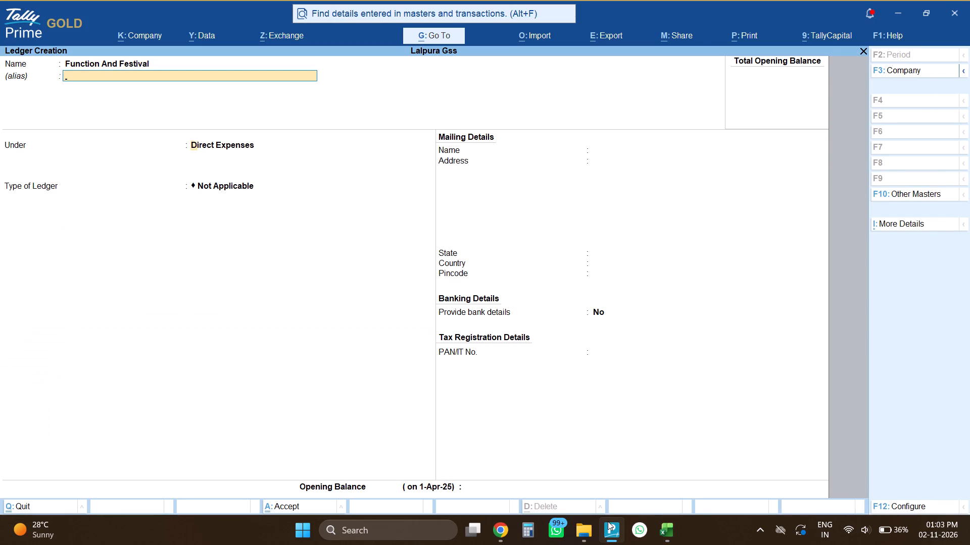
pyautogui.write('IND')
pyautogui.press('Down')
pyautogui.press('Return')
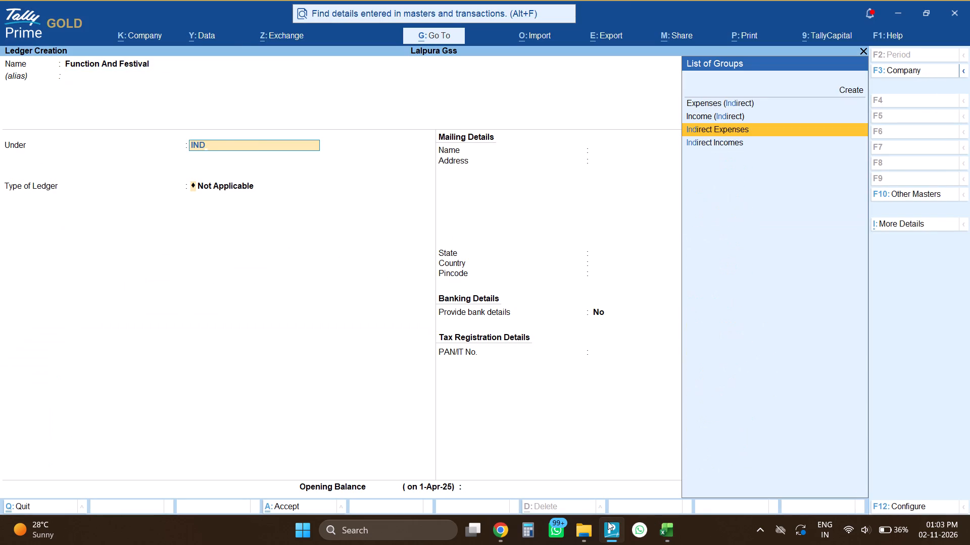
pyautogui.hotkey('ctrl', 'a')
# Create the Repair And Maintenance ledger from A26 of the GROUP sheet, keeping it under Indirect Expenses.
pyautogui.hotkey('alt', 'Tab')
pyautogui.press('Down')
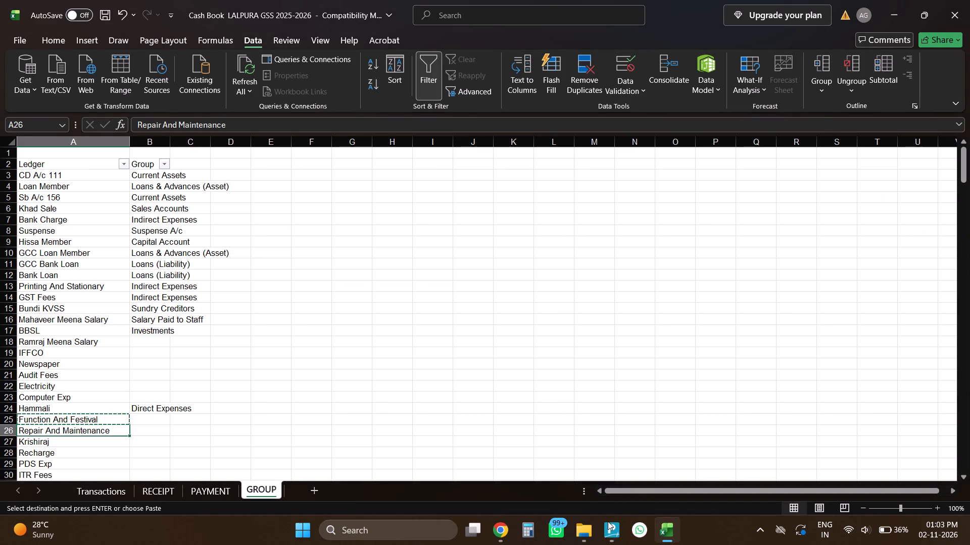
pyautogui.hotkey('ctrl', 'c')
pyautogui.hotkey('alt', 'Tab')
pyautogui.hotkey('ctrl', 'v')
pyautogui.hotkey('ctrl', 'Return')
pyautogui.hotkey('ctrl', 'a')
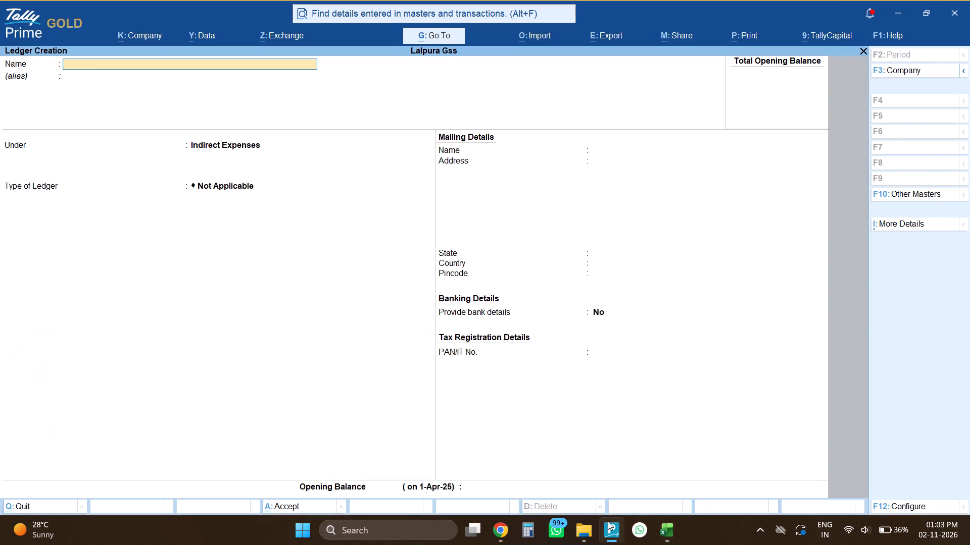
# Create the Krishiraj ledger from A27 of the GROUP sheet, placing it under Suspense A/c.
pyautogui.hotkey('alt', 'Tab')
pyautogui.press('Down')
pyautogui.hotkey('ctrl', 'c')
pyautogui.hotkey('alt', 'Tab')
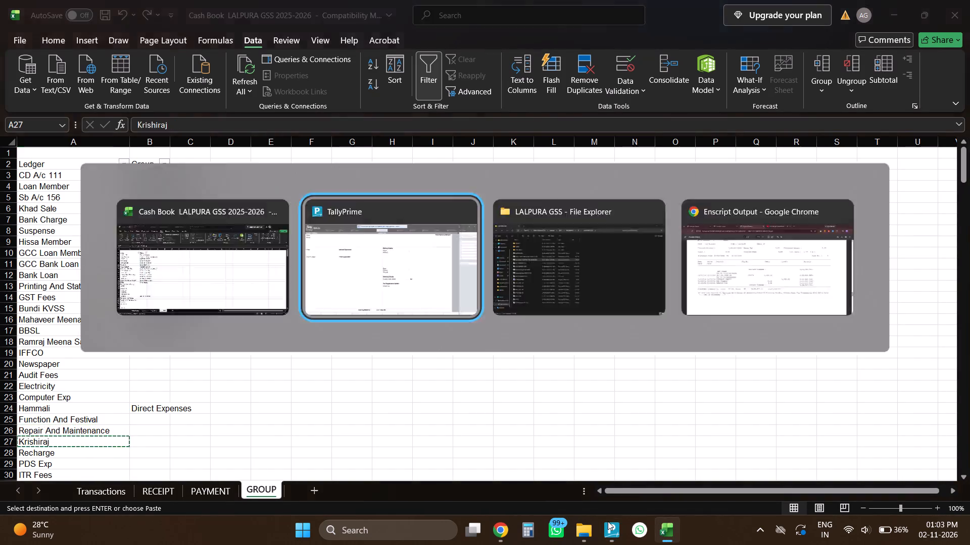
pyautogui.hotkey('ctrl', 'v')
pyautogui.press('Return')
pyautogui.press('Return')
pyautogui.write('SUS')
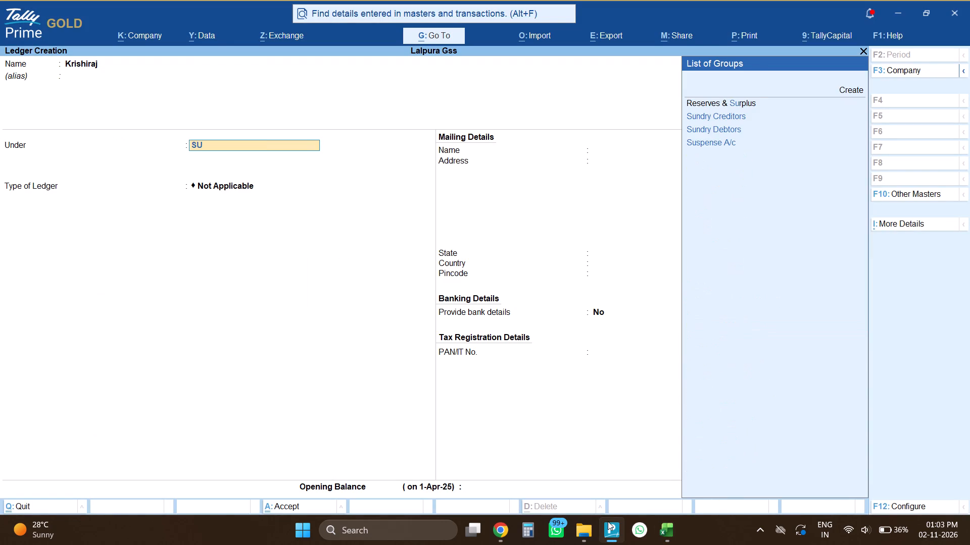
pyautogui.press('Return')
pyautogui.hotkey('ctrl', 'a')
# Create the Recharge ledger from A28 of the GROUP sheet, placing it under Indirect Expenses.
pyautogui.hotkey('alt', 'Tab')
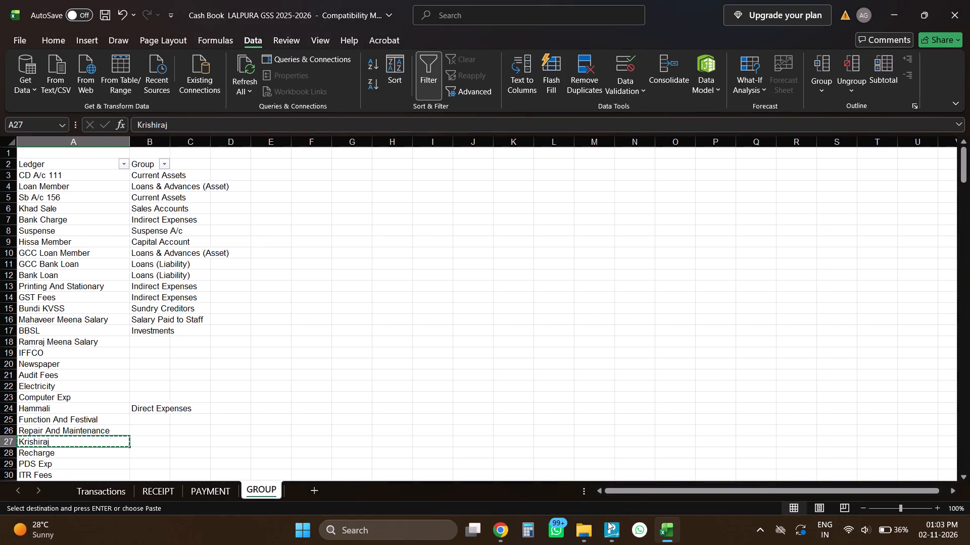
pyautogui.scroll(-4, 604, 529)
pyautogui.scroll(-4, 104, 343)
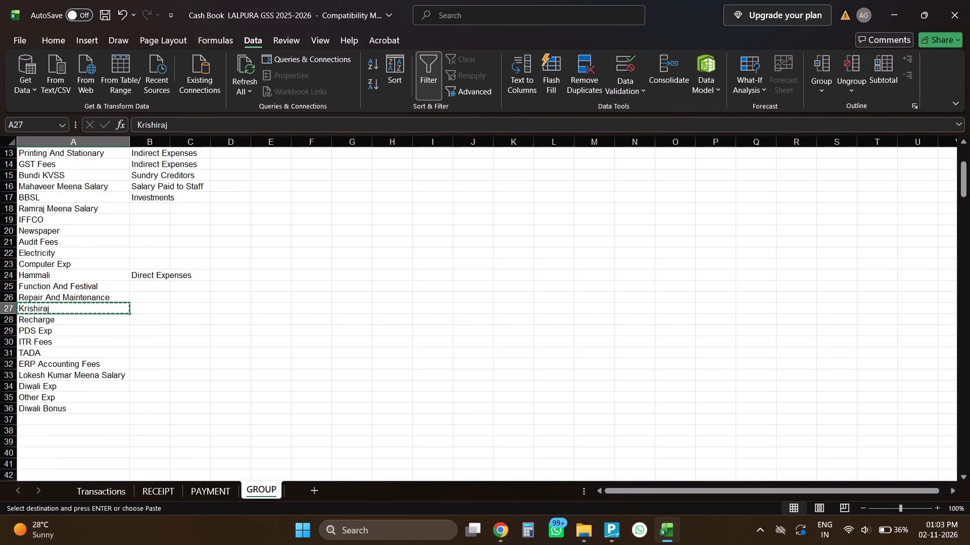
pyautogui.press('Down')
pyautogui.hotkey('ctrl', 'c')
pyautogui.hotkey('alt', 'Tab')
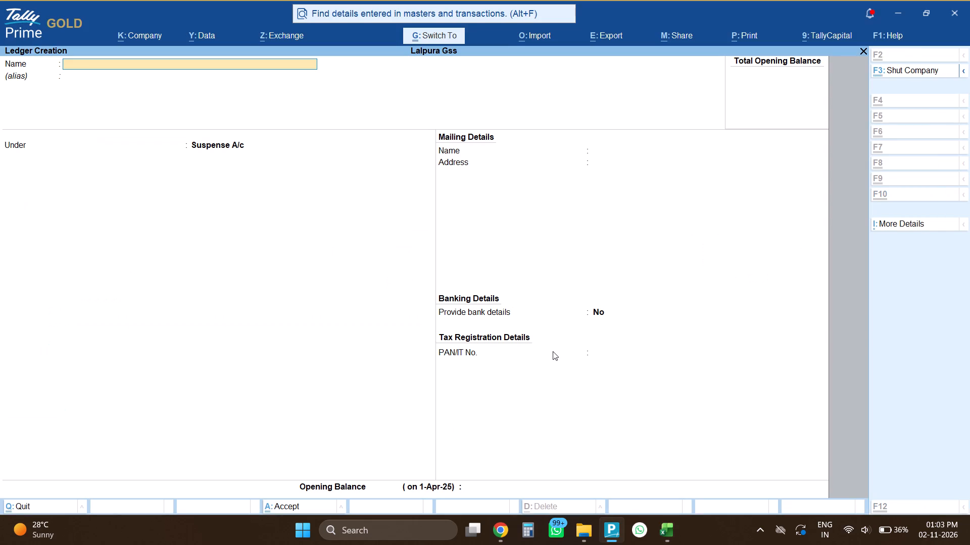
pyautogui.hotkey('ctrl', 'v')
pyautogui.press('Return')
pyautogui.press('Return')
pyautogui.write('IND')
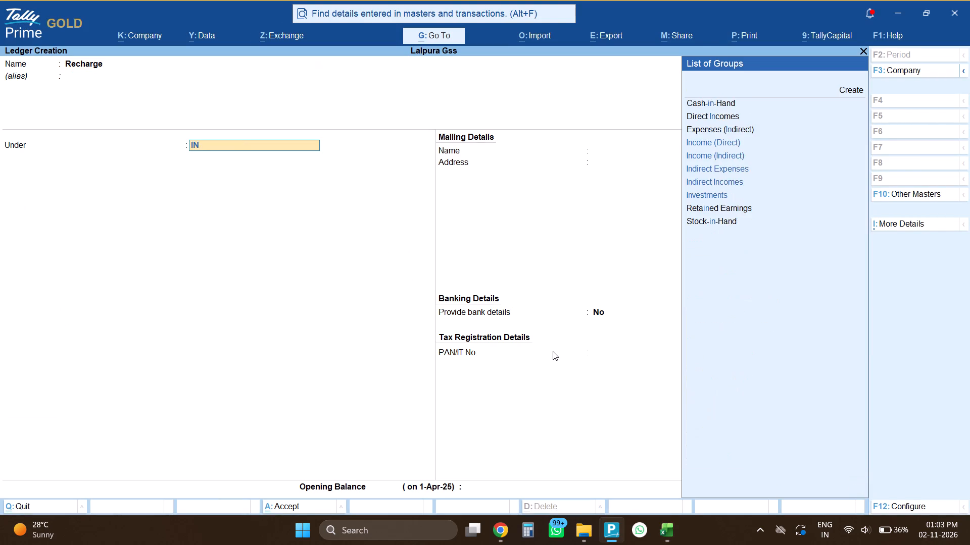
pyautogui.press('Down')
pyautogui.press('Return')
pyautogui.hotkey('ctrl', 'a')
# Create the PDS Exp ledger from A29 of the GROUP sheet, keeping it under Indirect Expenses.
pyautogui.hotkey('alt', 'Tab')
pyautogui.press('Down')
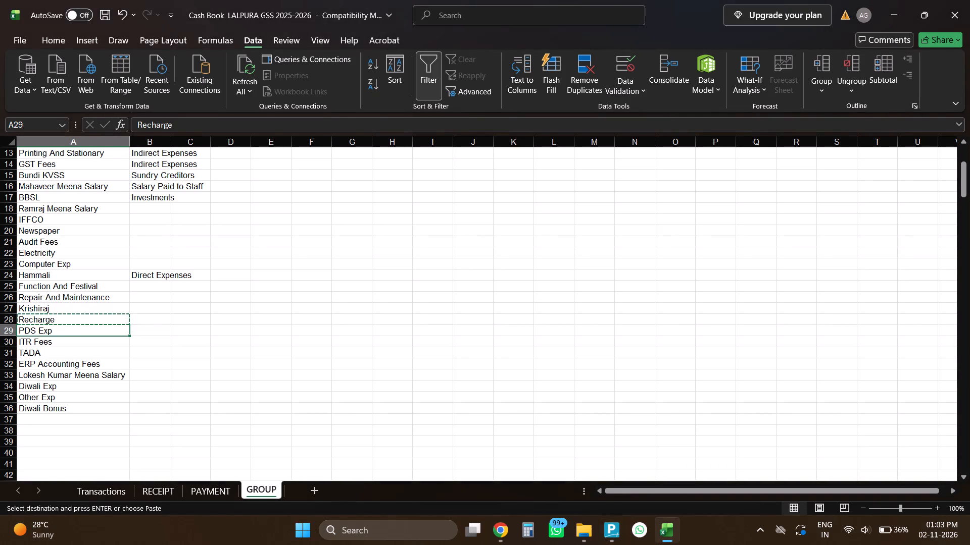
pyautogui.hotkey('ctrl', 'c')
pyautogui.hotkey('alt', 'Tab')
pyautogui.hotkey('ctrl', 'v')
pyautogui.press('Return')
pyautogui.press('Return')
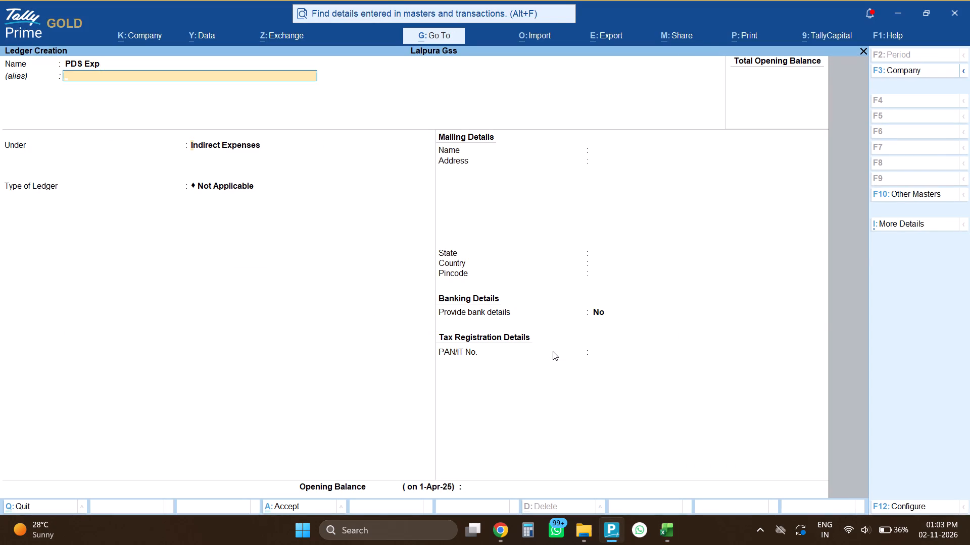
pyautogui.hotkey('ctrl', 'a')
# Create the ITR Fees ledger from A30 of the GROUP sheet, keeping it under Indirect Expenses.
pyautogui.hotkey('alt', 'Tab')
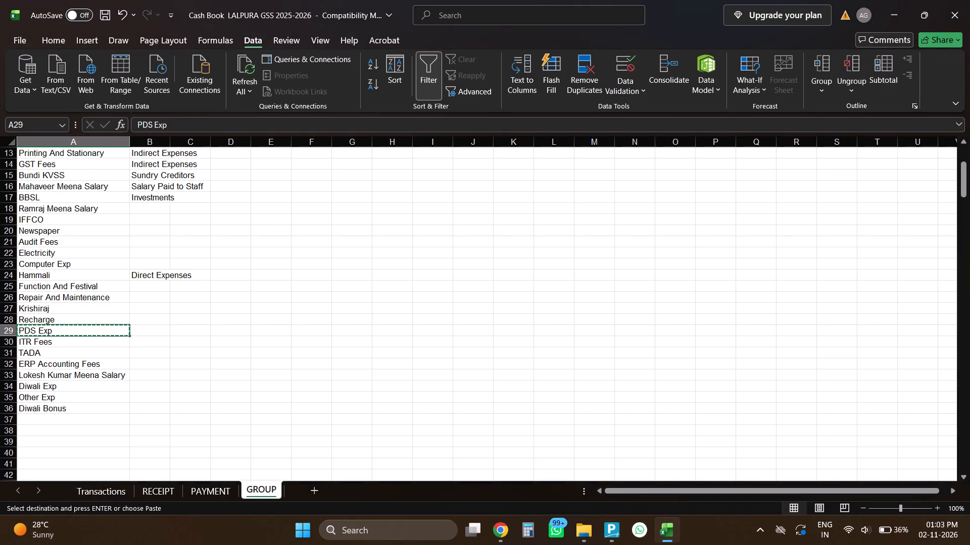
pyautogui.press('Down')
pyautogui.hotkey('ctrl', 'c')
pyautogui.hotkey('alt', 'Tab')
pyautogui.hotkey('ctrl', 'v')
pyautogui.press('Return')
pyautogui.hotkey('ctrl', 'a')
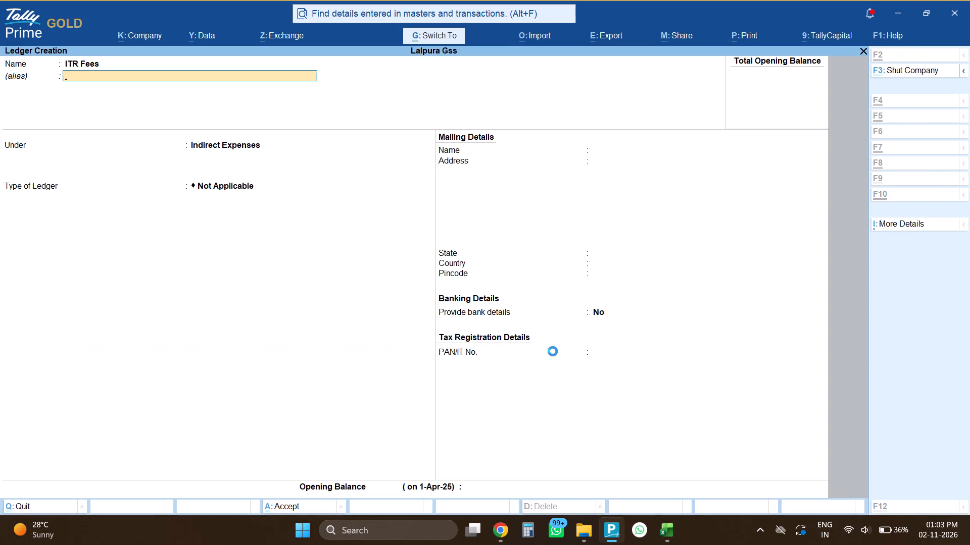
# Create the TADA ledger from A31 of the GROUP sheet, keeping it under Indirect Expenses.
pyautogui.hotkey('alt', 'Tab')
pyautogui.press('Down')
pyautogui.hotkey('ctrl', 'c')
pyautogui.hotkey('alt', 'Tab')
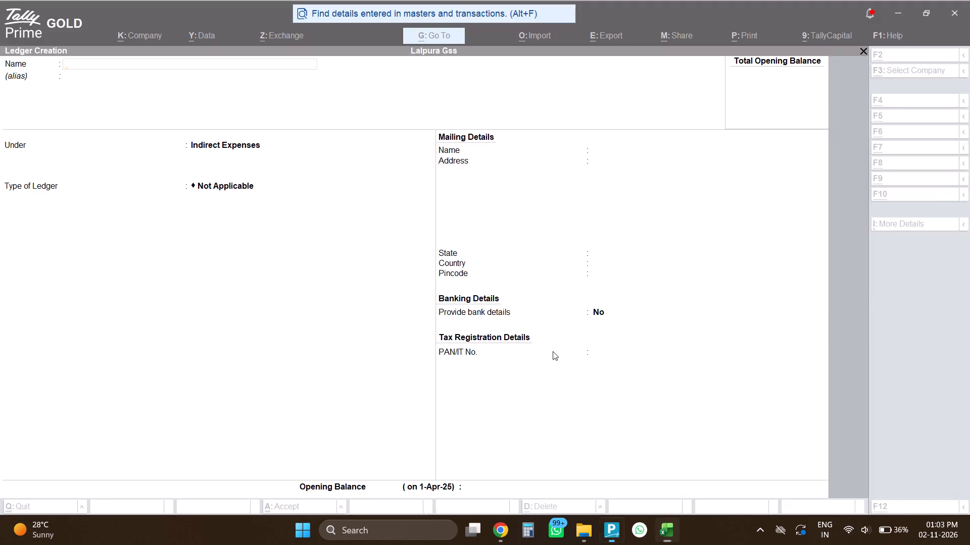
pyautogui.hotkey('ctrl', 'v')
pyautogui.press('Return')
pyautogui.hotkey('ctrl', 'a')
# Create the ERP Accounting Fees ledger from A32 of the GROUP sheet, keeping it under Indirect Expenses.
pyautogui.hotkey('alt', 'Tab')
pyautogui.press('Down')
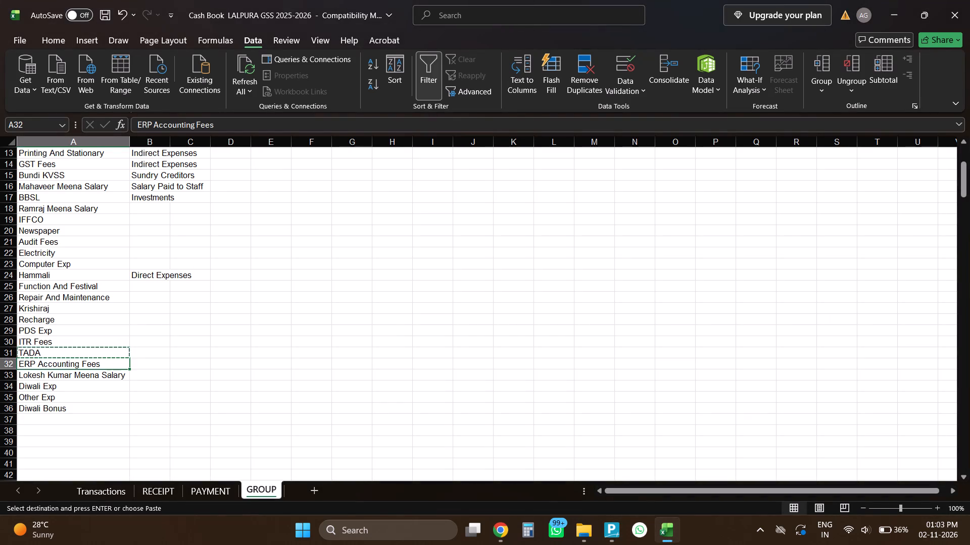
pyautogui.hotkey('ctrl', 'c')
pyautogui.hotkey('alt', 'Tab')
pyautogui.hotkey('ctrl', 'v')
pyautogui.press('Return')
pyautogui.hotkey('ctrl', 'a')
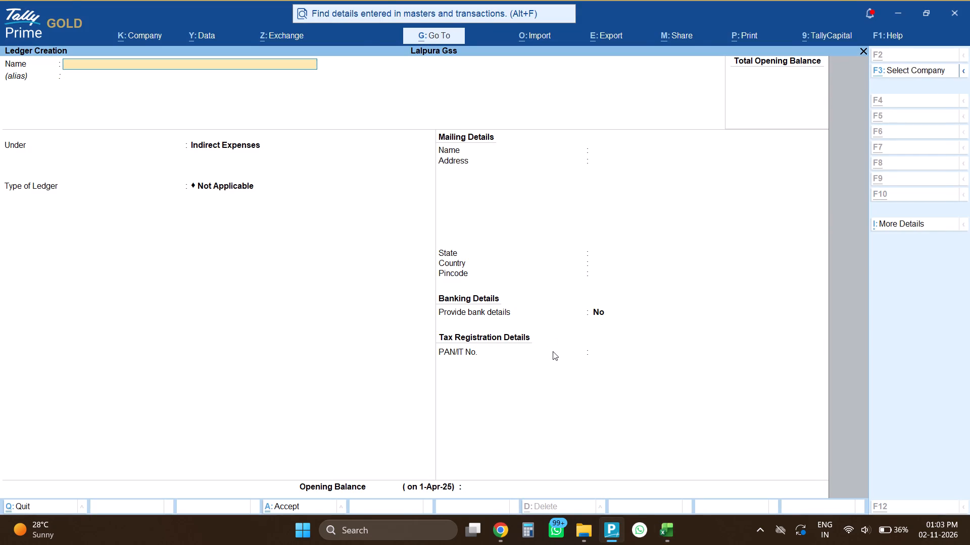
# Create the employee salary ledger named in A33 of the GROUP sheet, placing it under Salary Paid to Staff.
pyautogui.hotkey('alt', 'Tab')
pyautogui.press('Down')
pyautogui.hotkey('ctrl', 'c')
pyautogui.hotkey('alt', 'Tab')
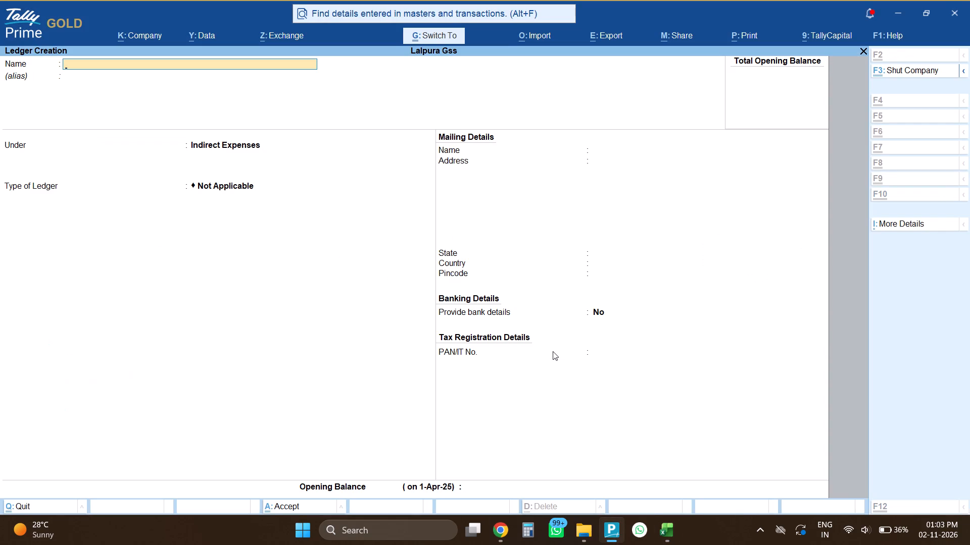
pyautogui.hotkey('ctrl', 'v')
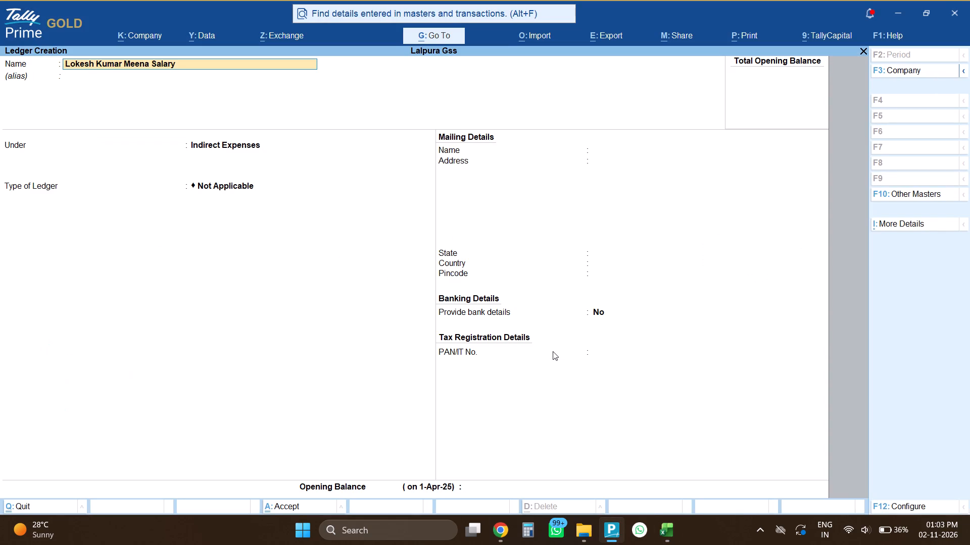
pyautogui.press(']')
pyautogui.press('Return')
pyautogui.press('Return')
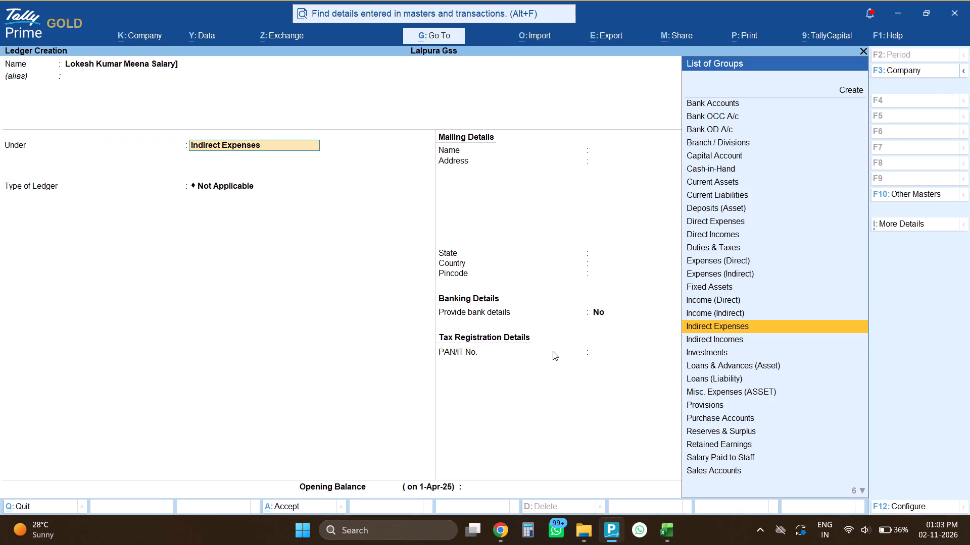
pyautogui.press('Up')
pyautogui.press('BackSpace')
pyautogui.press('BackSpace')
pyautogui.press('End')
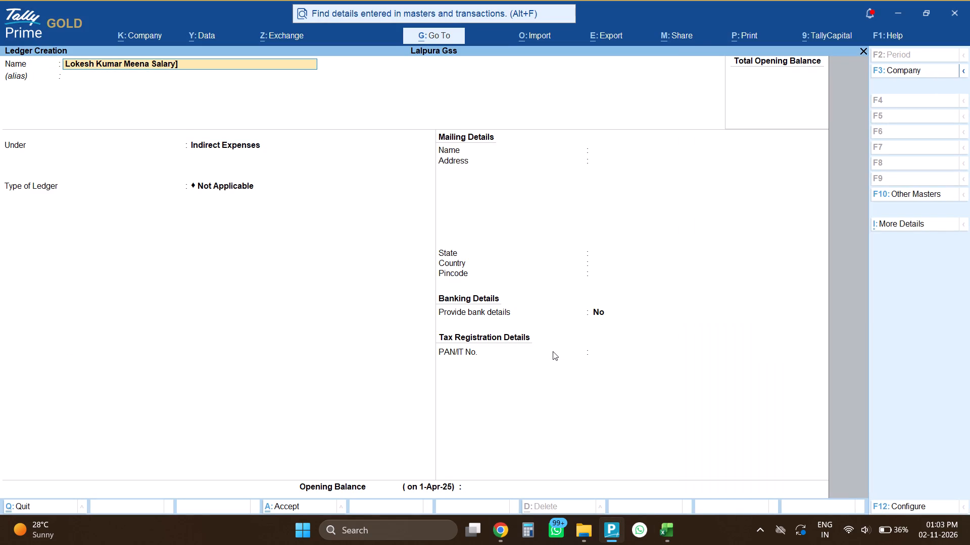
pyautogui.press('BackSpace')
pyautogui.press('Return')
pyautogui.press('Return')
pyautogui.write('SAL')
pyautogui.press('Down')
pyautogui.press('Return')
pyautogui.hotkey('ctrl', 'a')
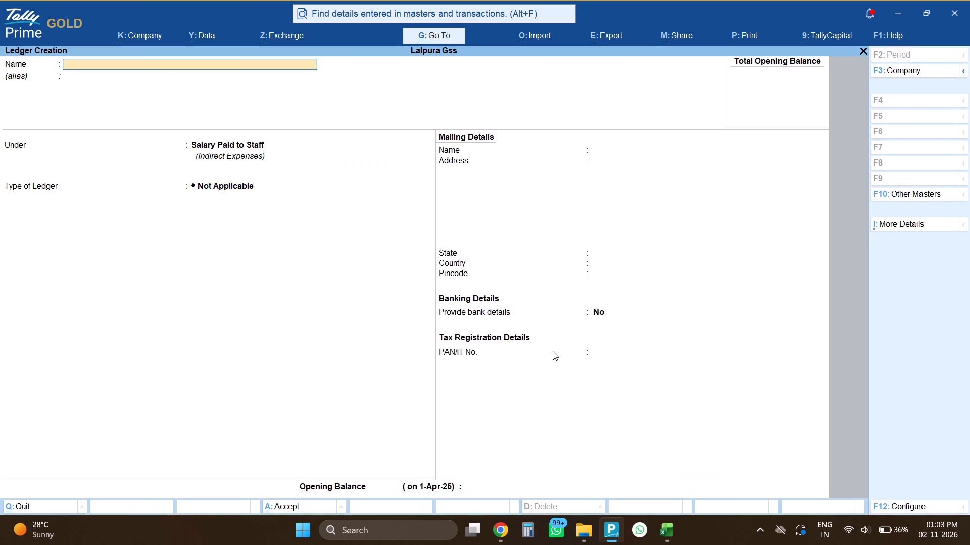
# Create the Diwali Exp ledger from A34 of the GROUP sheet, placing it under Indirect Expenses.
pyautogui.hotkey('alt', 'Tab')
pyautogui.press('Down')
pyautogui.hotkey('ctrl', 'c')
pyautogui.hotkey('alt', 'Tab')
pyautogui.hotkey('ctrl', 'v')
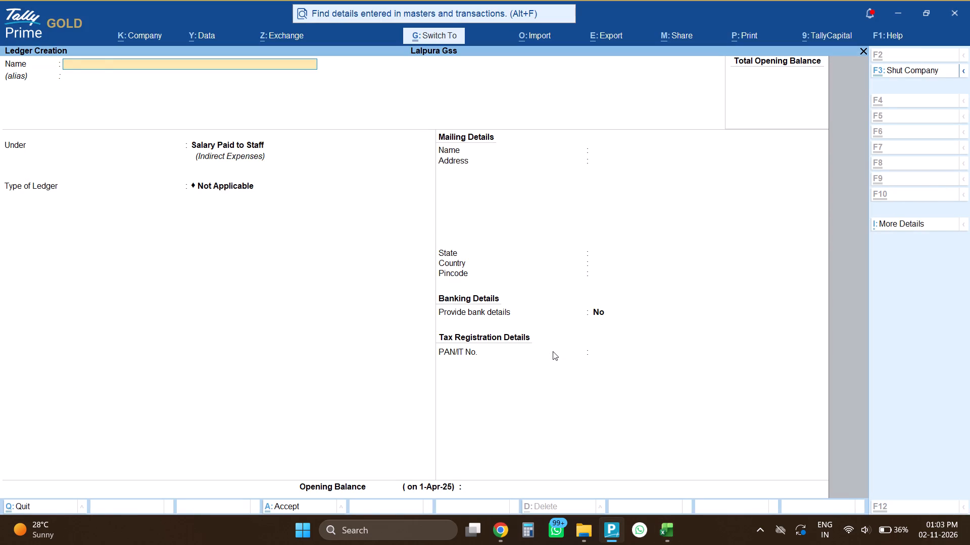
pyautogui.press('Return')
pyautogui.press('Return')
pyautogui.press('Return')
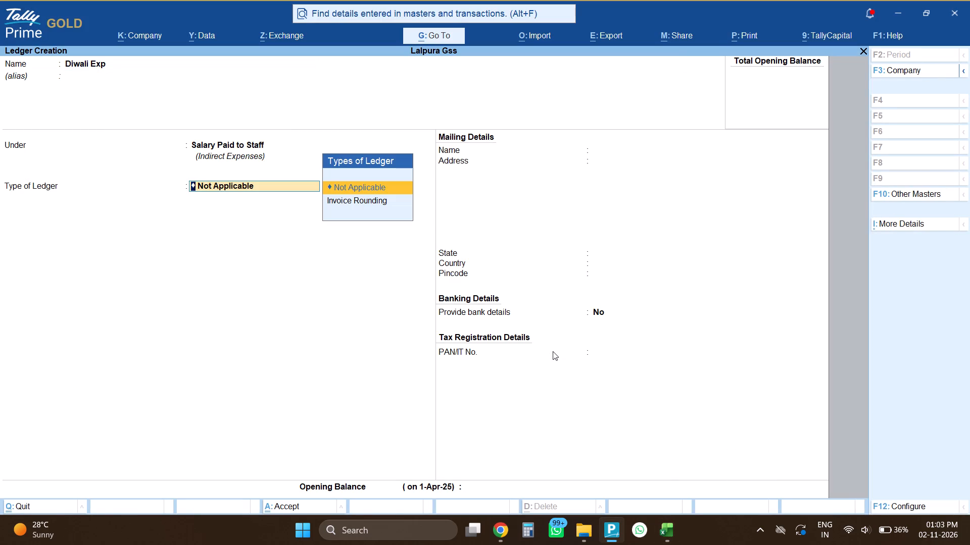
pyautogui.press('BackSpace')
pyautogui.write('IND')
pyautogui.press('Down')
pyautogui.press('Return')
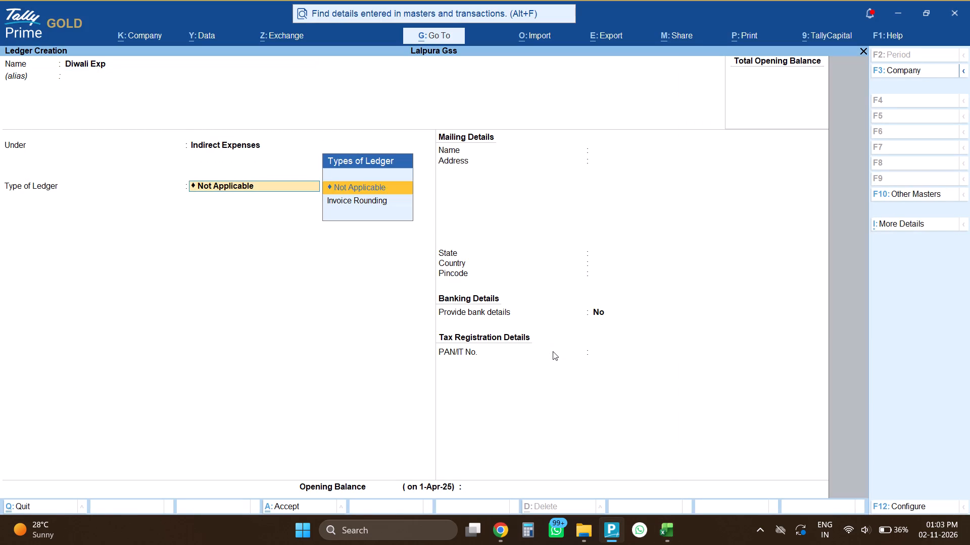
pyautogui.hotkey('ctrl', 'a')
# Create the Other Exp ledger from A35 of the GROUP sheet, keeping it under Indirect Expenses.
pyautogui.hotkey('alt', 'Tab')
pyautogui.press('Down')
pyautogui.hotkey('ctrl', 'c')
pyautogui.hotkey('alt', 'Tab')
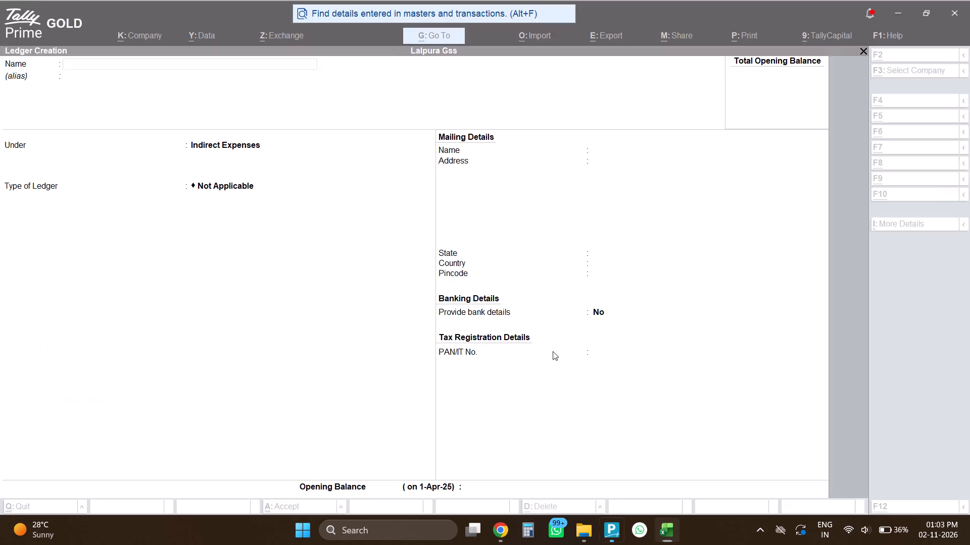
pyautogui.hotkey('ctrl', 'v')
pyautogui.press('Return')
pyautogui.hotkey('ctrl', 'a')
# Create the Diwali Bonus ledger from A36 of the GROUP sheet, keeping it under Indirect Expenses.
pyautogui.hotkey('alt', 'Tab')
pyautogui.press('Down')
pyautogui.hotkey('ctrl', 'c')
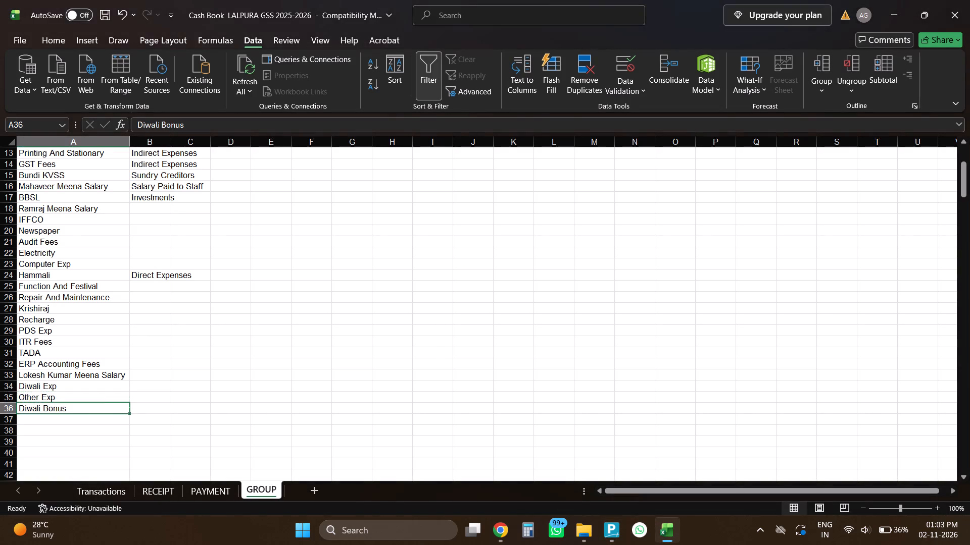
pyautogui.hotkey('alt', 'Tab')
pyautogui.hotkey('ctrl', 'v')
pyautogui.press('Return')
pyautogui.hotkey('ctrl', 'a')
# Copy Indirect Expenses from B7 of the GROUP sheet into B20:B23 for the Newspaper through Computer Exp ledgers.
pyautogui.hotkey('alt', 'Tab')
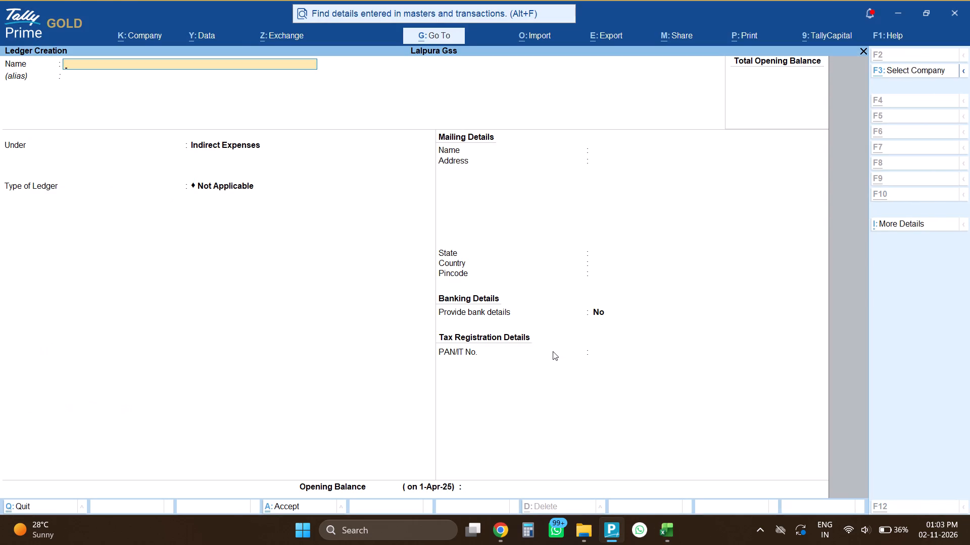
pyautogui.press('Escape')
pyautogui.scroll(2, 231, 306)
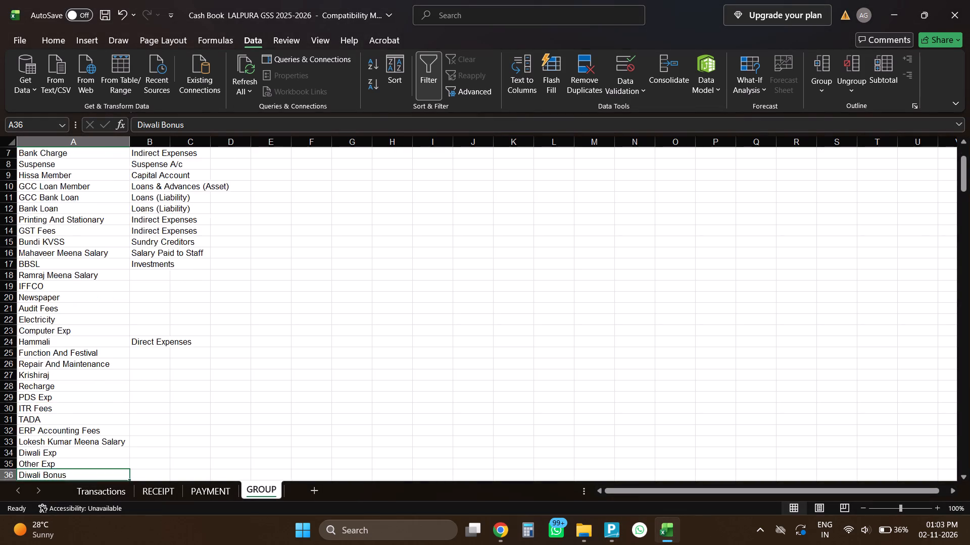
pyautogui.scroll(2, 231, 306)
pyautogui.click(170, 222)
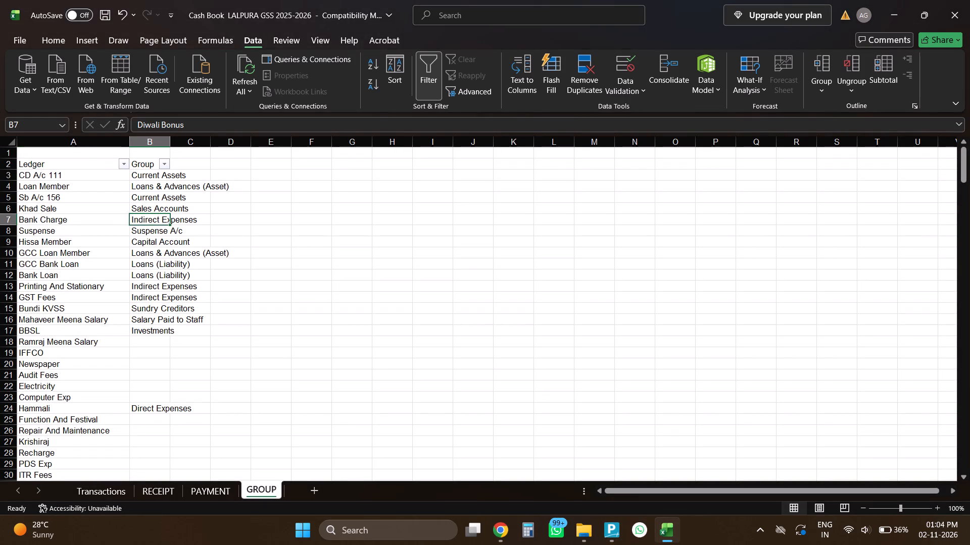
pyautogui.hotkey('ctrl', 'c')
pyautogui.press('Down')
pyautogui.press('Down')
pyautogui.press('Down')
pyautogui.press('Down')
pyautogui.press('Down')
pyautogui.press('Down')
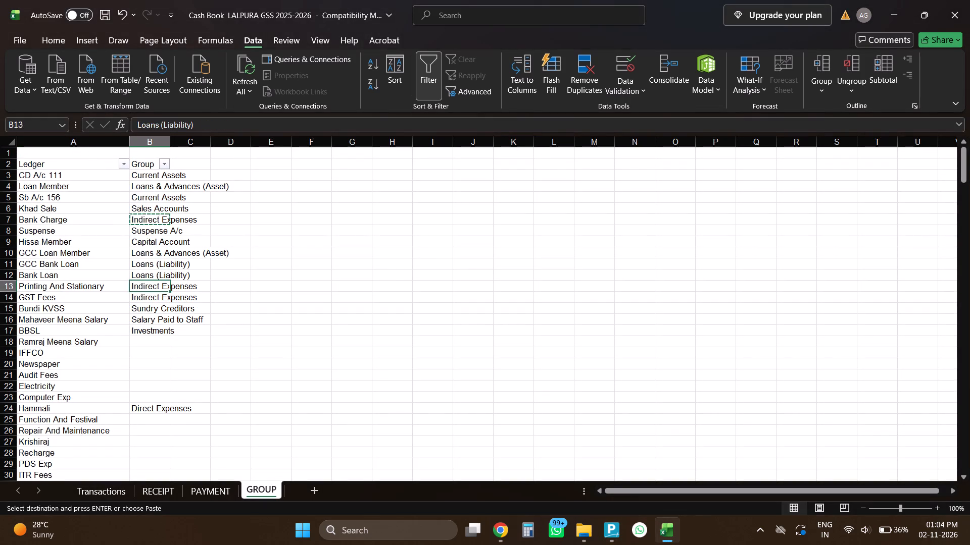
pyautogui.press('Down')
pyautogui.press('Down')
pyautogui.press('Down')
pyautogui.press('Down')
pyautogui.press('Down')
pyautogui.press('Down')
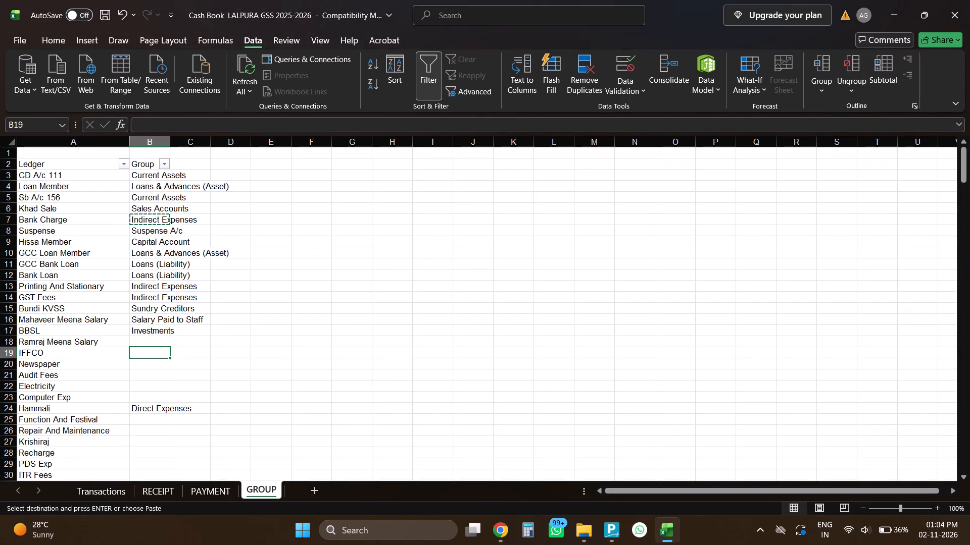
pyautogui.press('Down')
pyautogui.hotkey('shift', 'Down')
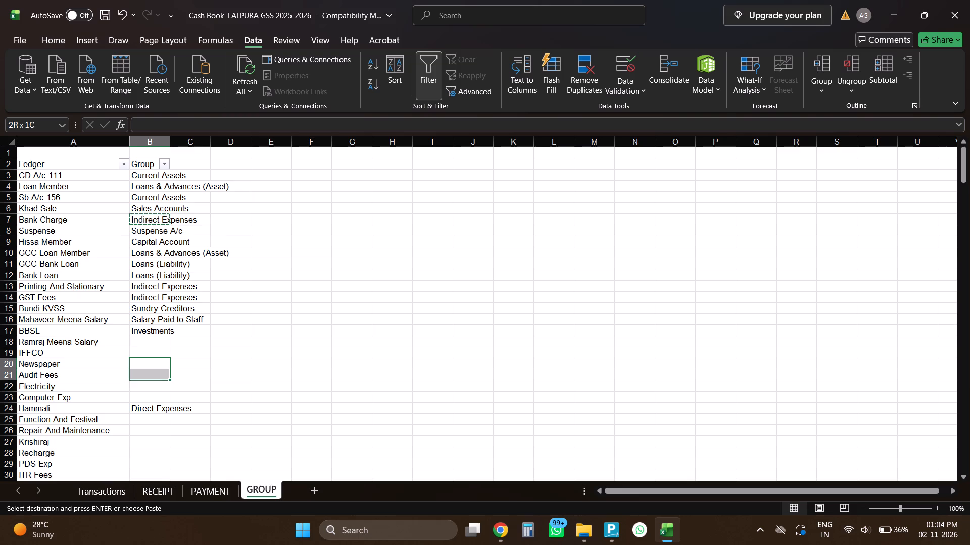
pyautogui.hotkey('shift', 'Down')
pyautogui.hotkey('shift', 'Down')
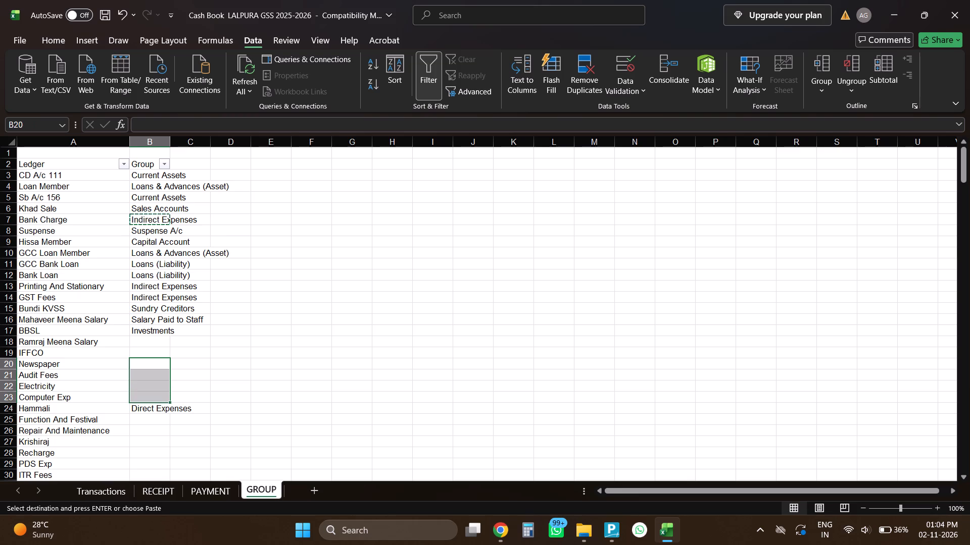
pyautogui.hotkey('ctrl', 'v')
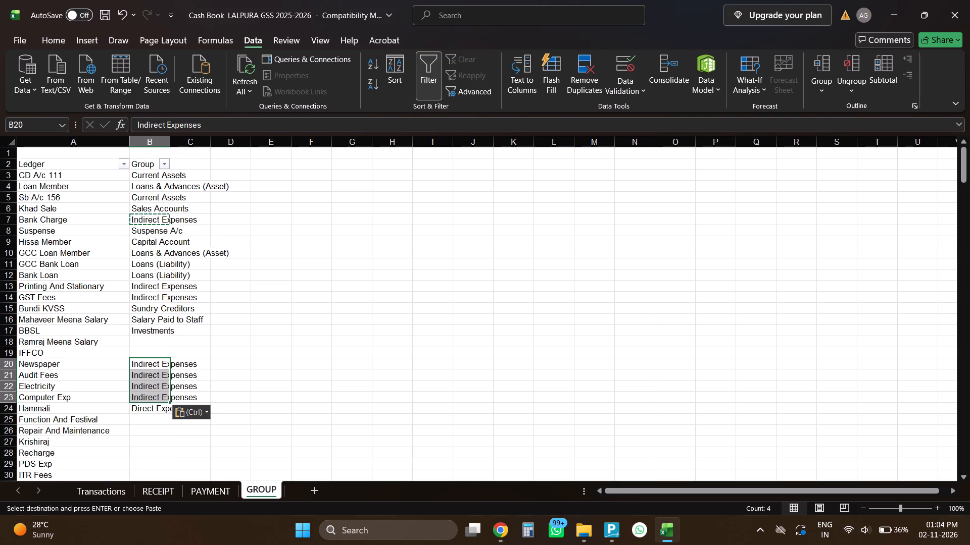